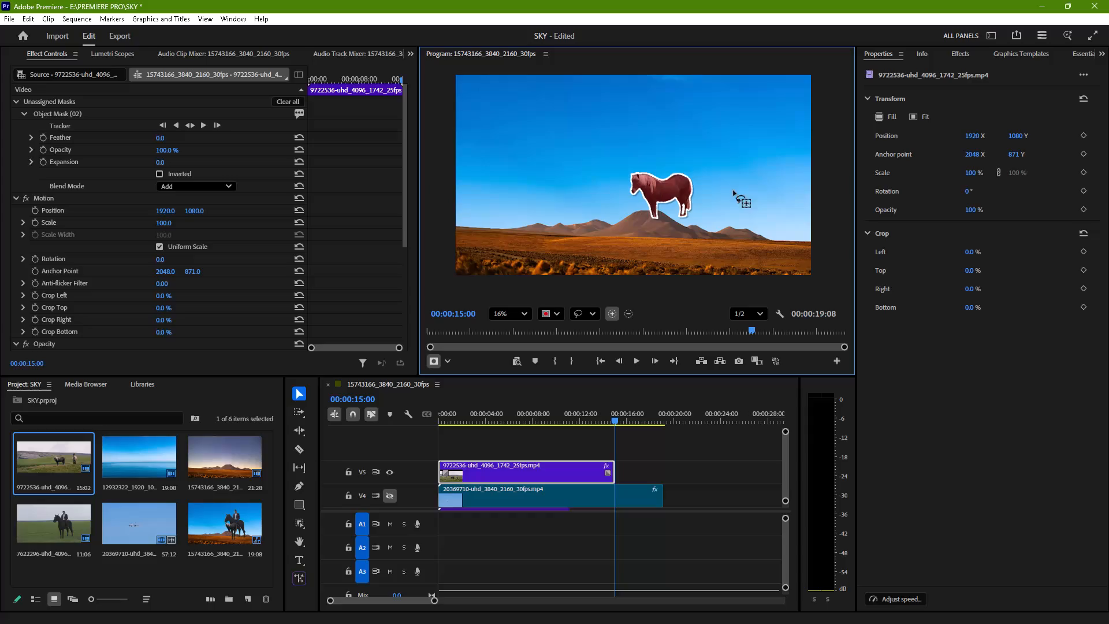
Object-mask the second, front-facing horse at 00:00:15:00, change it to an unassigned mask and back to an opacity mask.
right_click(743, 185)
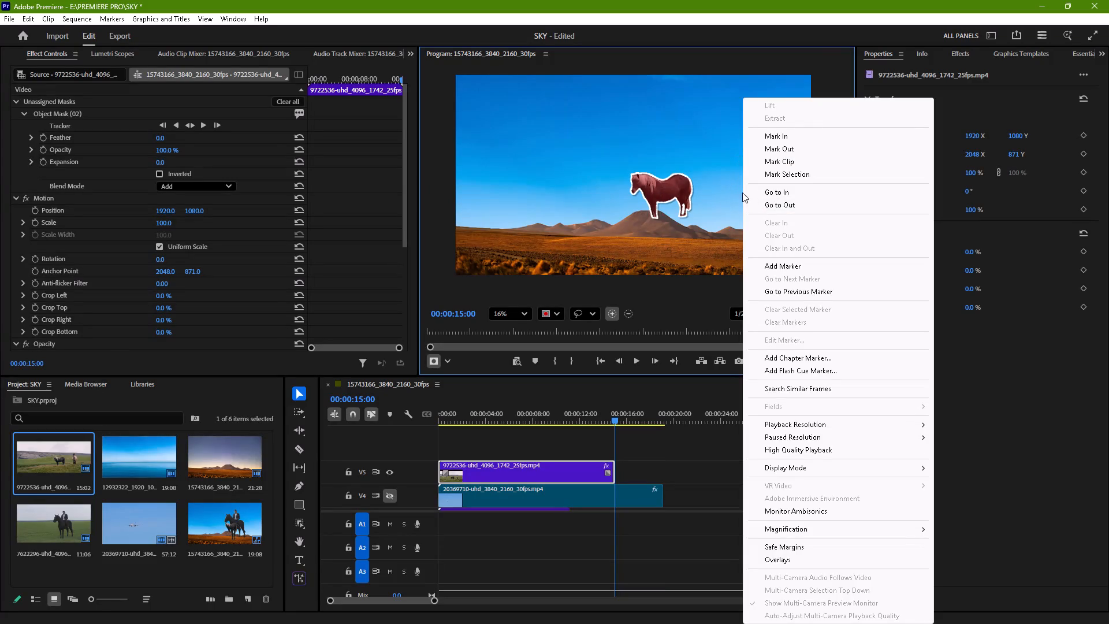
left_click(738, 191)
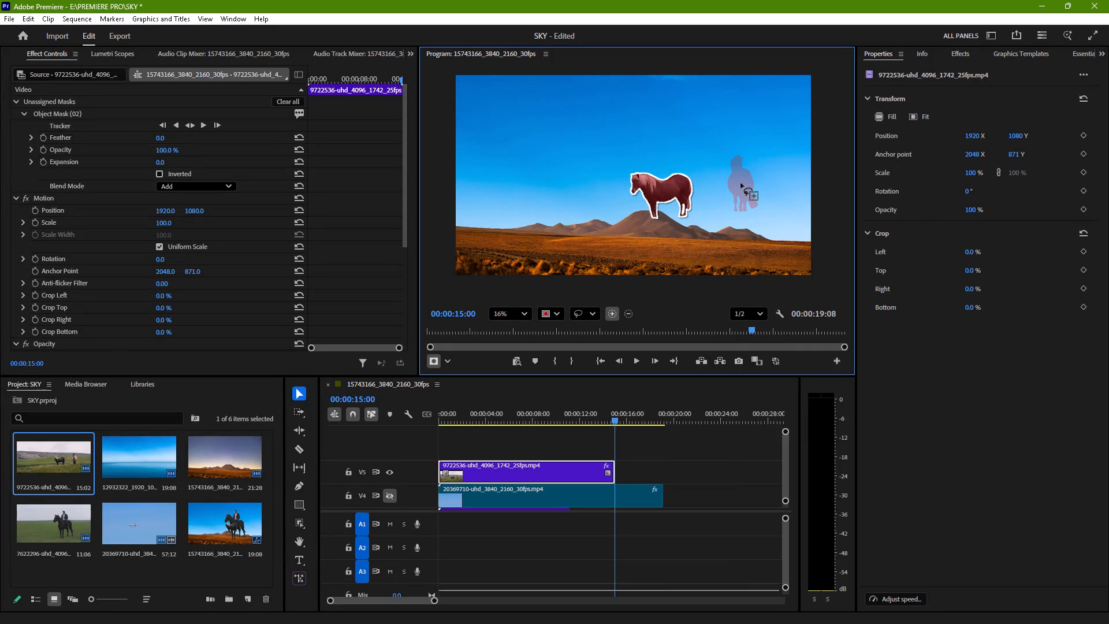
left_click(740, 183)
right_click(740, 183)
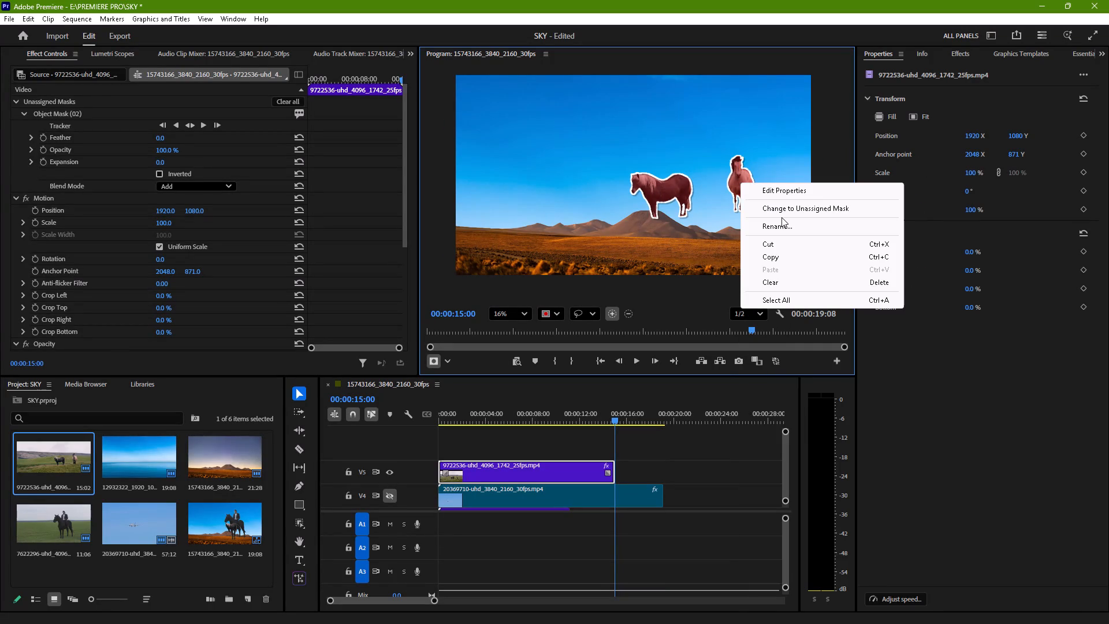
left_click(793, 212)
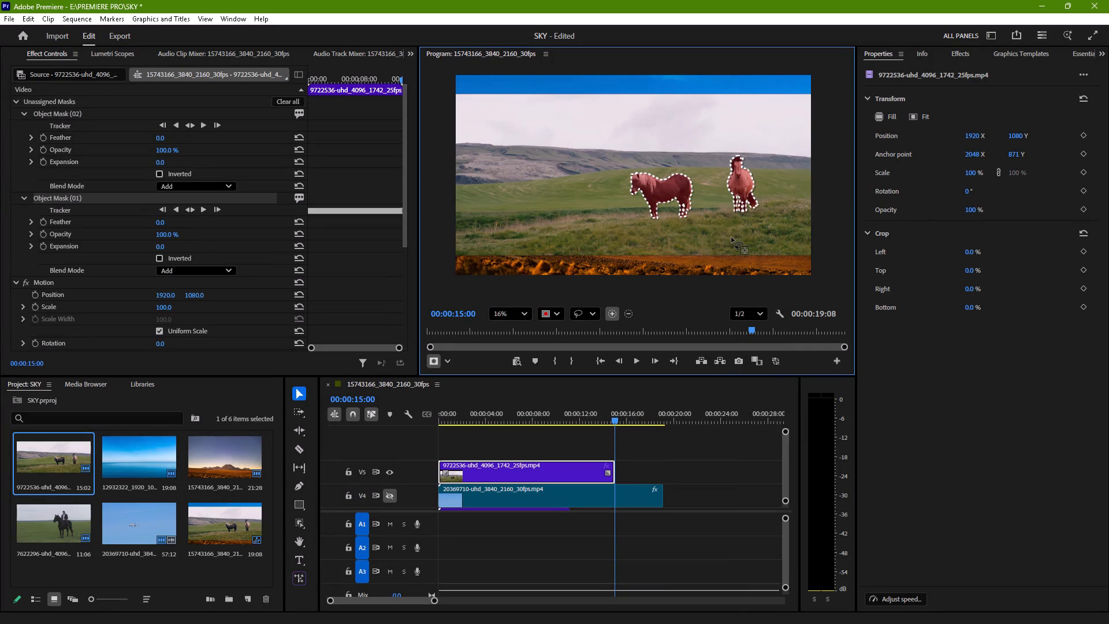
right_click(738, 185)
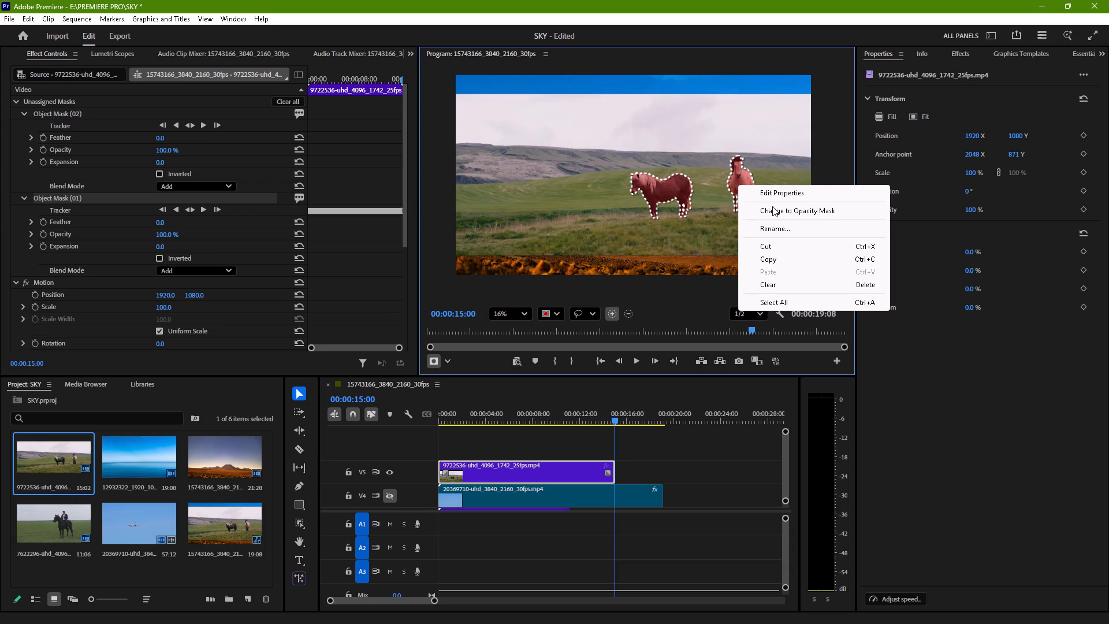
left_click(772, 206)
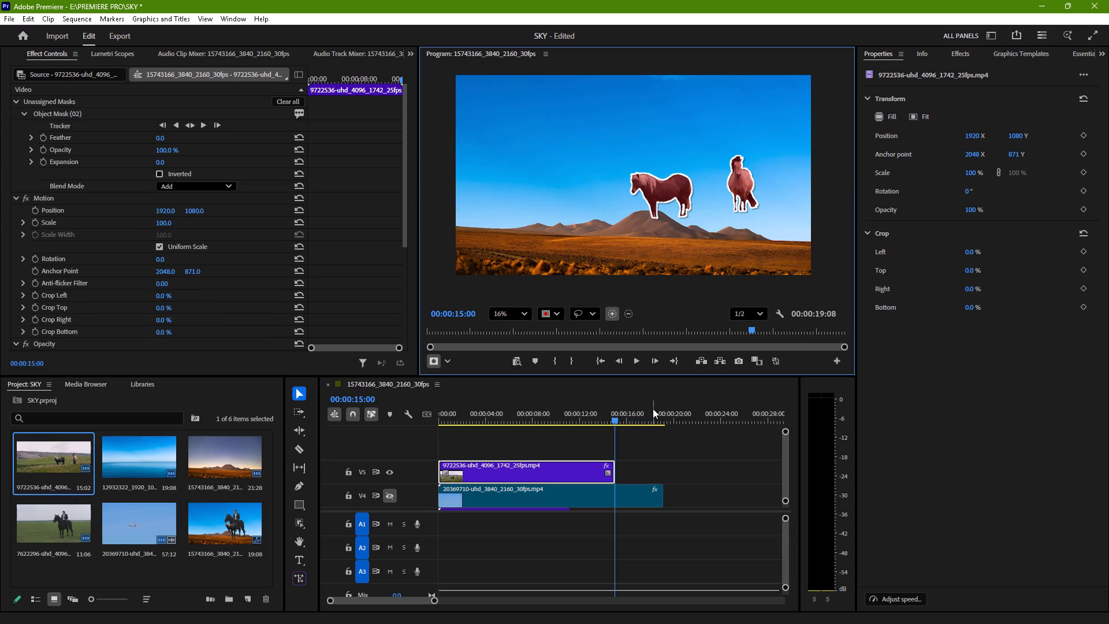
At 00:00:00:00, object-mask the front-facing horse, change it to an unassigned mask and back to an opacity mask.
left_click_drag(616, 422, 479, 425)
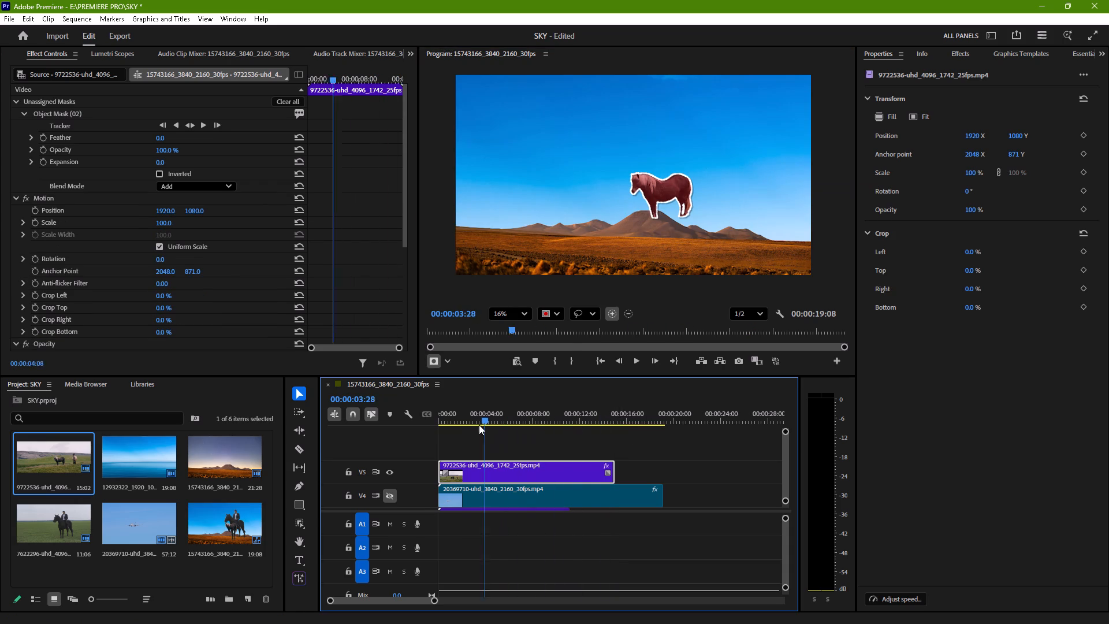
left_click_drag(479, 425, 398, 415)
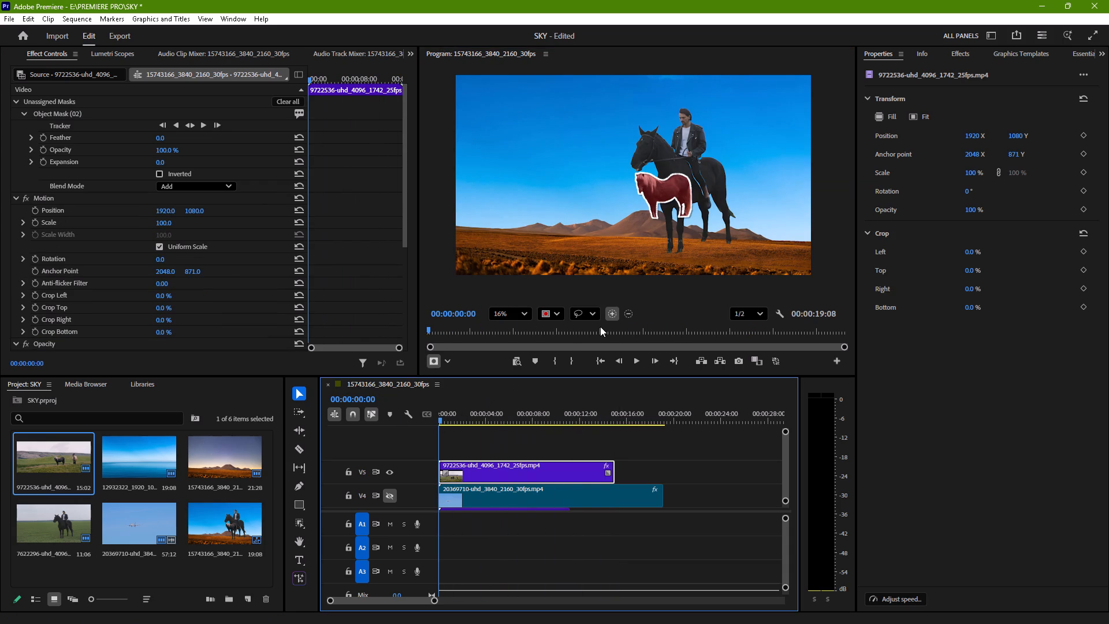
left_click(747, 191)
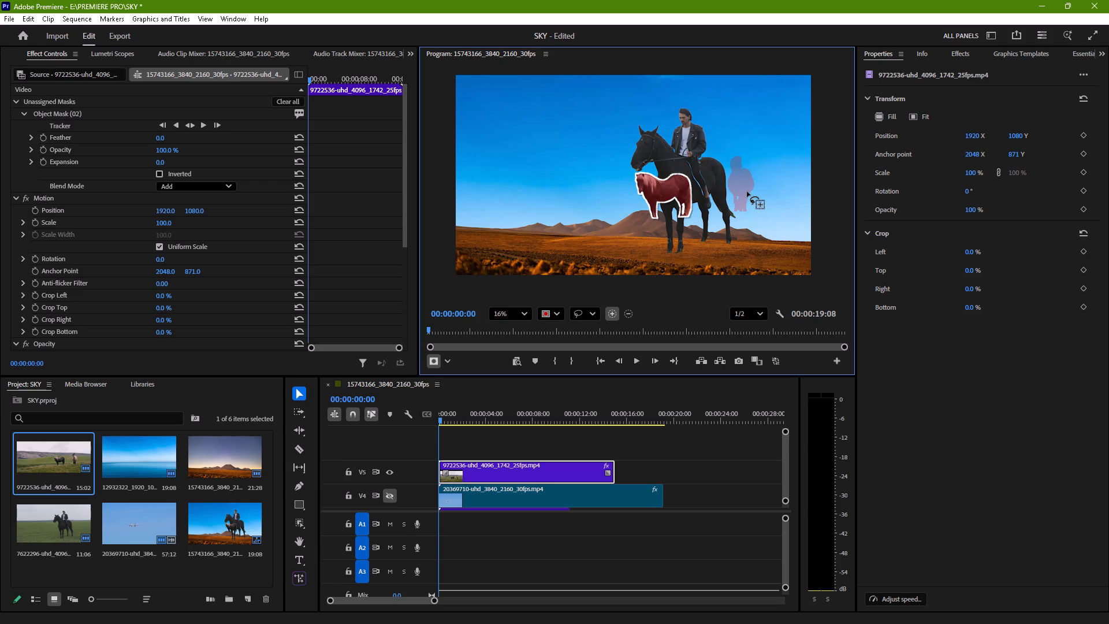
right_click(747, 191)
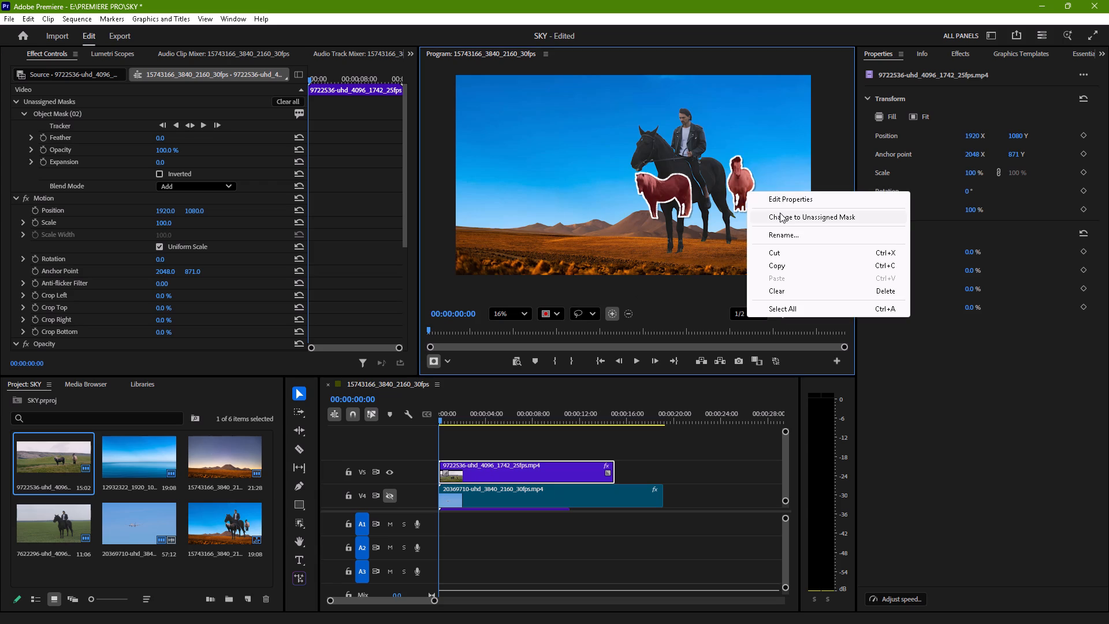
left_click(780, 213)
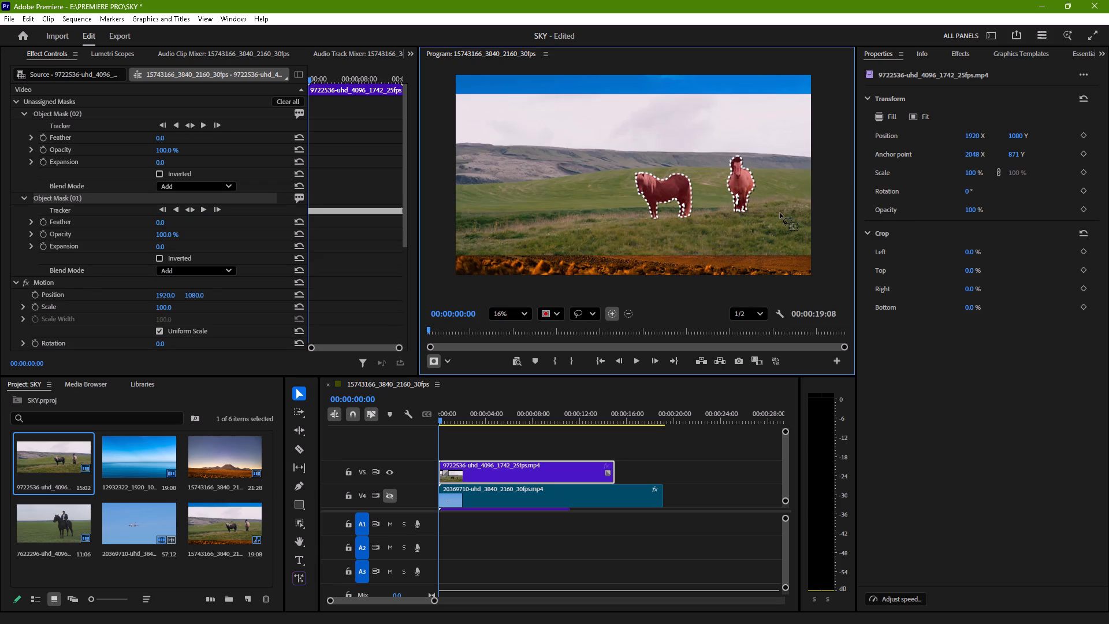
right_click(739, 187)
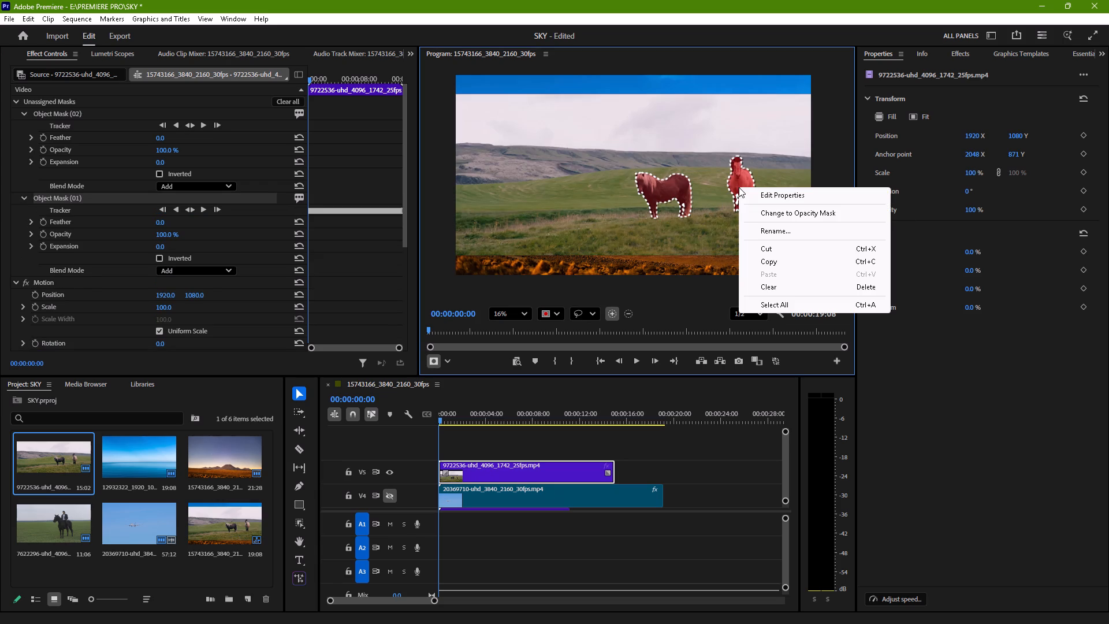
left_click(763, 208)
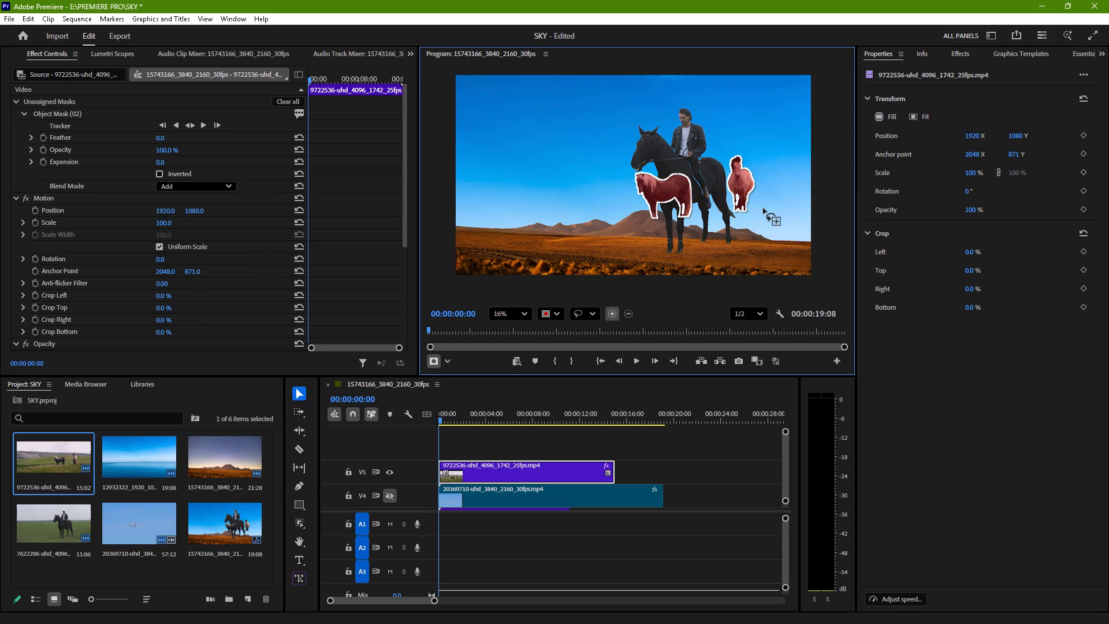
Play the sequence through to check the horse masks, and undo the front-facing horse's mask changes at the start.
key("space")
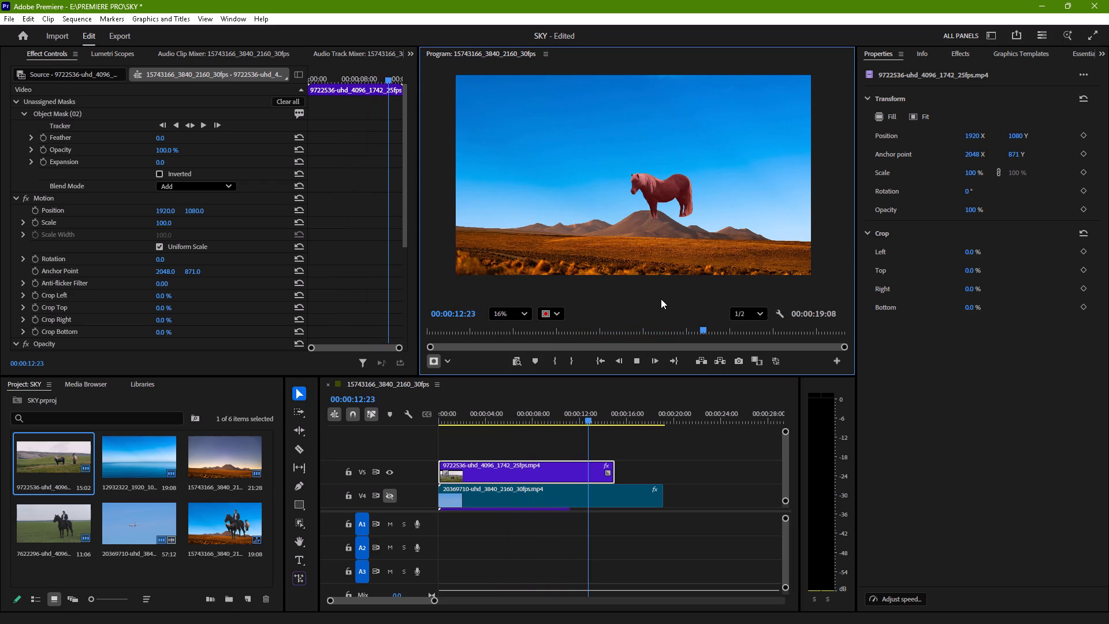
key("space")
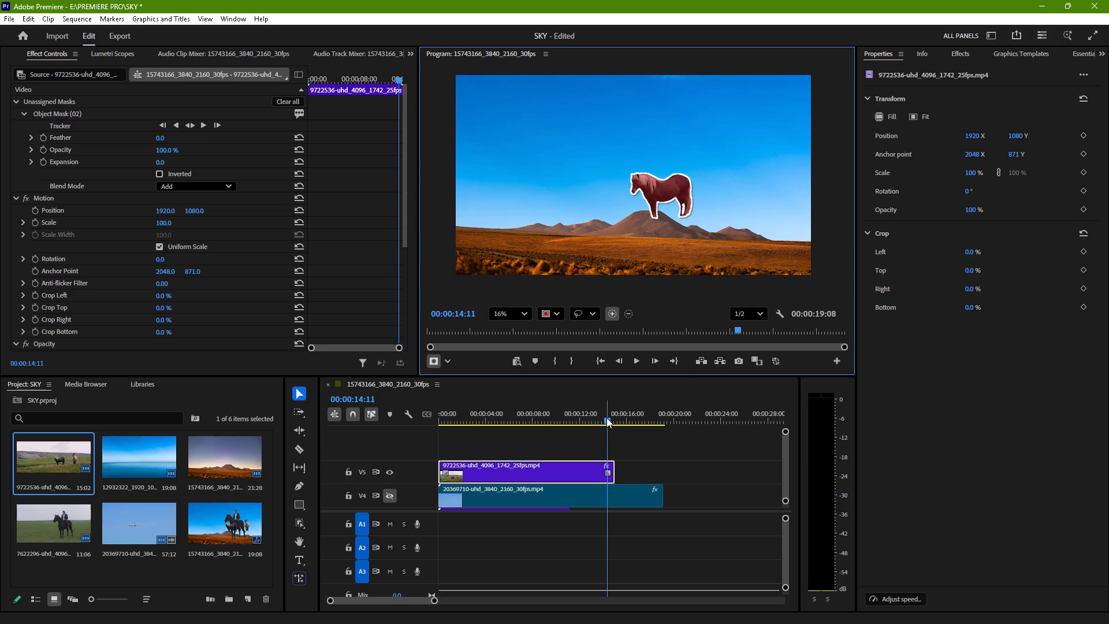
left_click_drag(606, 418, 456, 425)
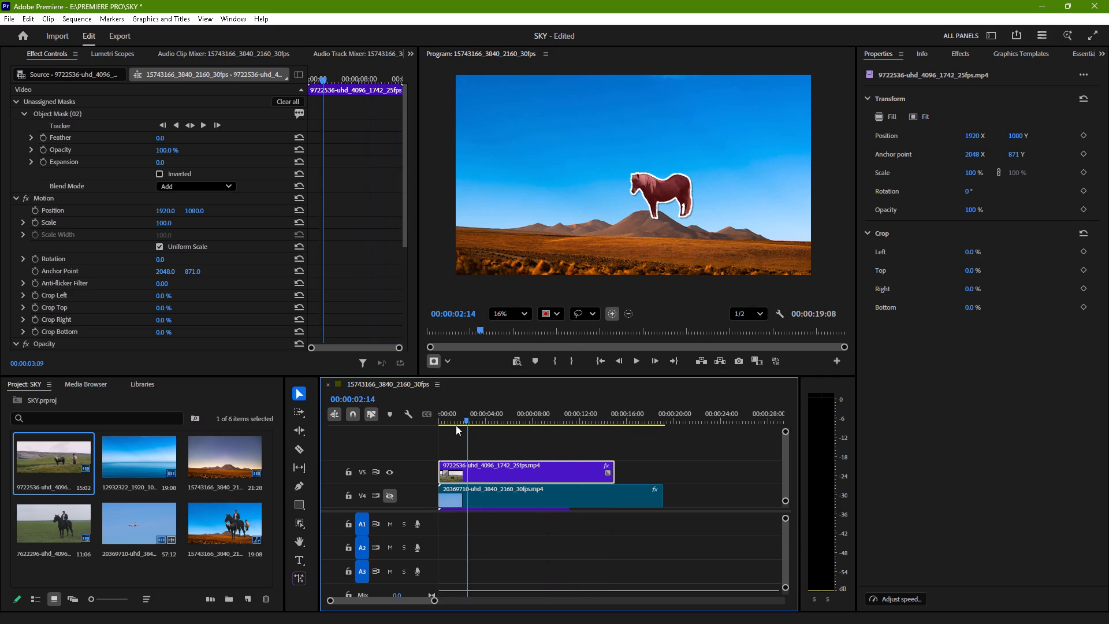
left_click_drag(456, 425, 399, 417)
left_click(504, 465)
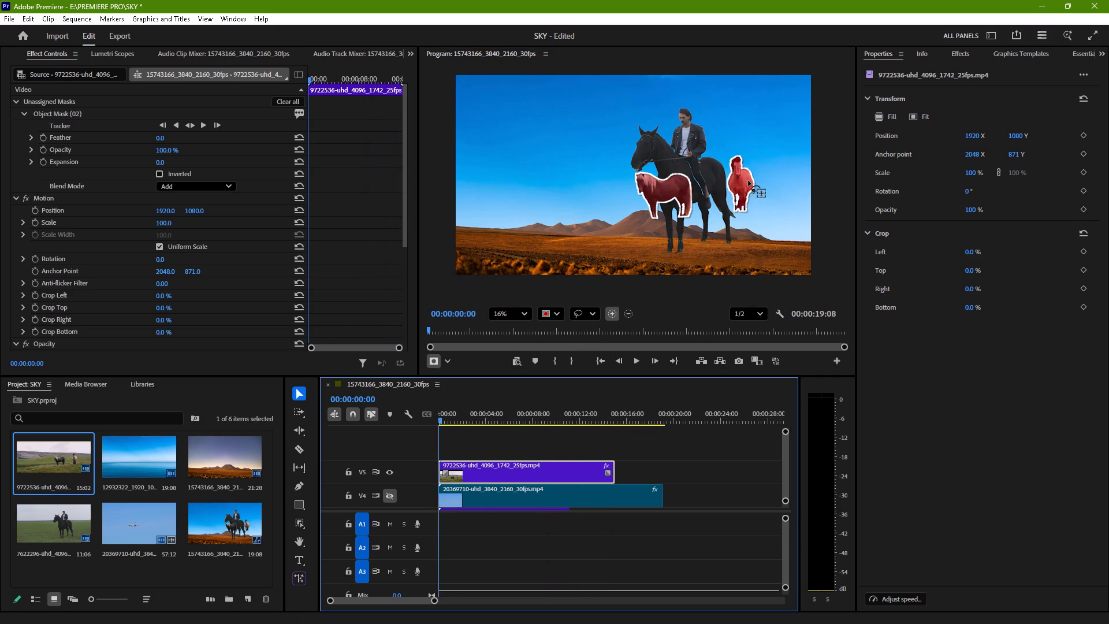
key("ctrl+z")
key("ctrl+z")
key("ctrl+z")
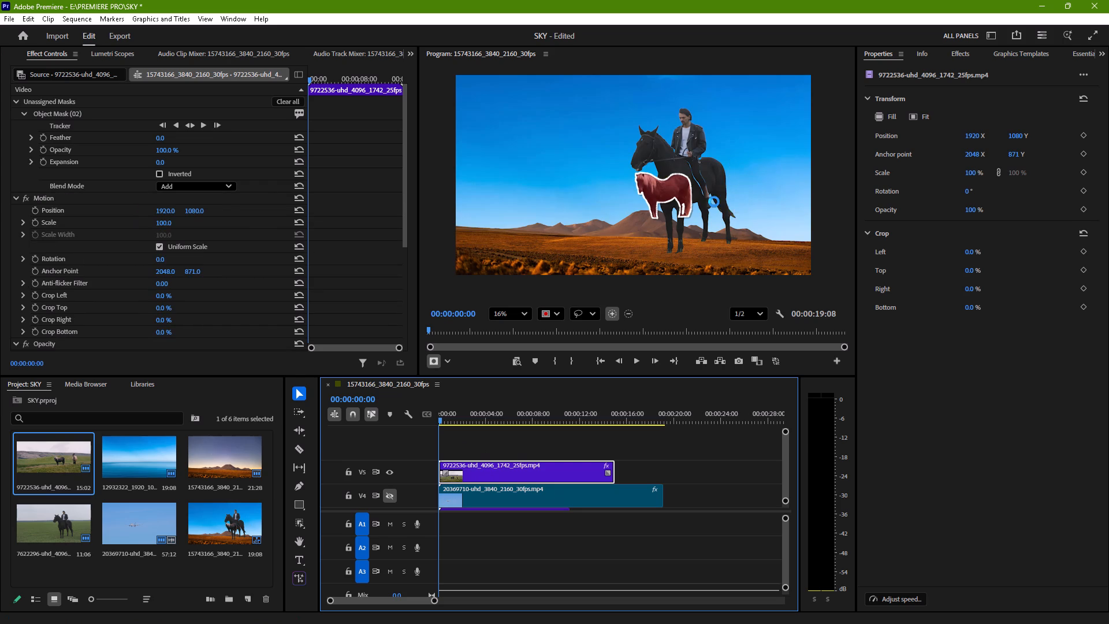
Play and scrub through the V5 clip to check the first horse's mask, ending back at 00:00:00:00.
key("space")
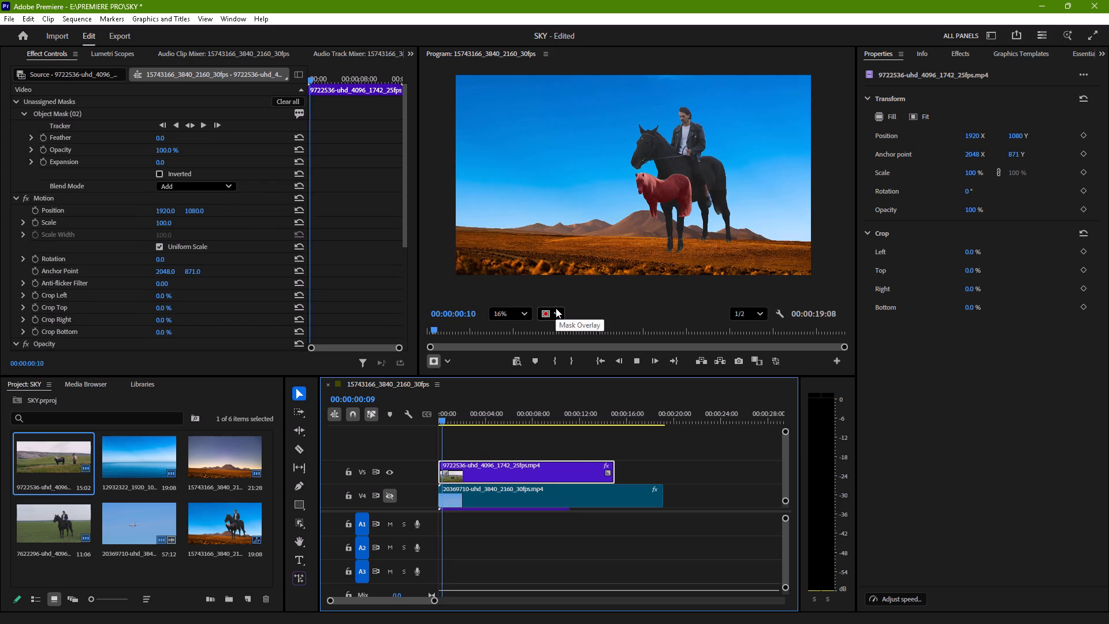
key("space")
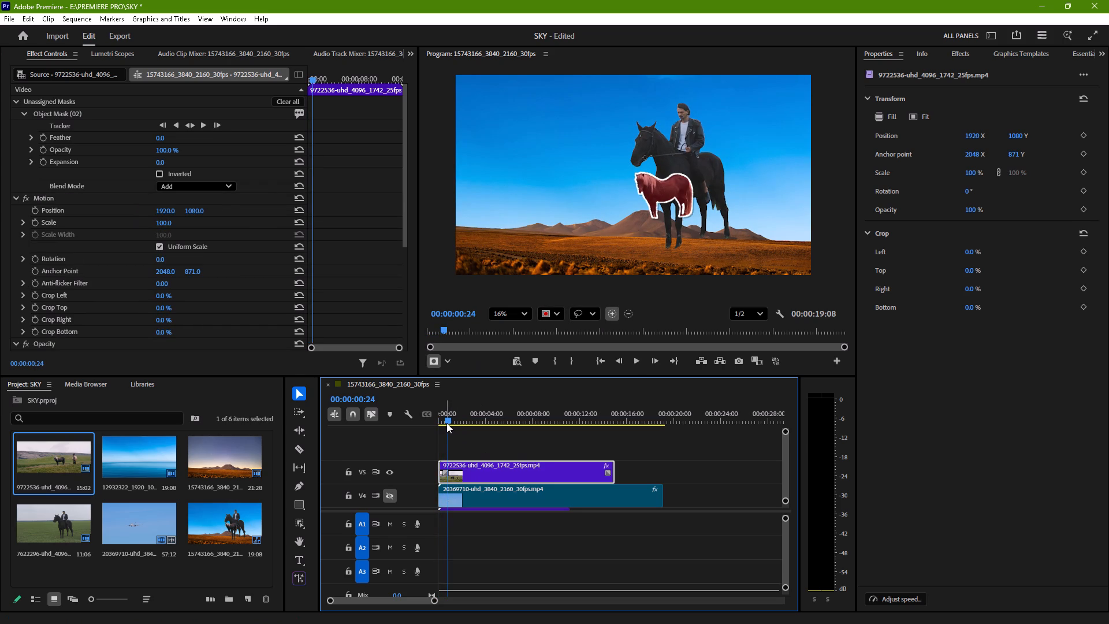
left_click_drag(446, 423, 579, 434)
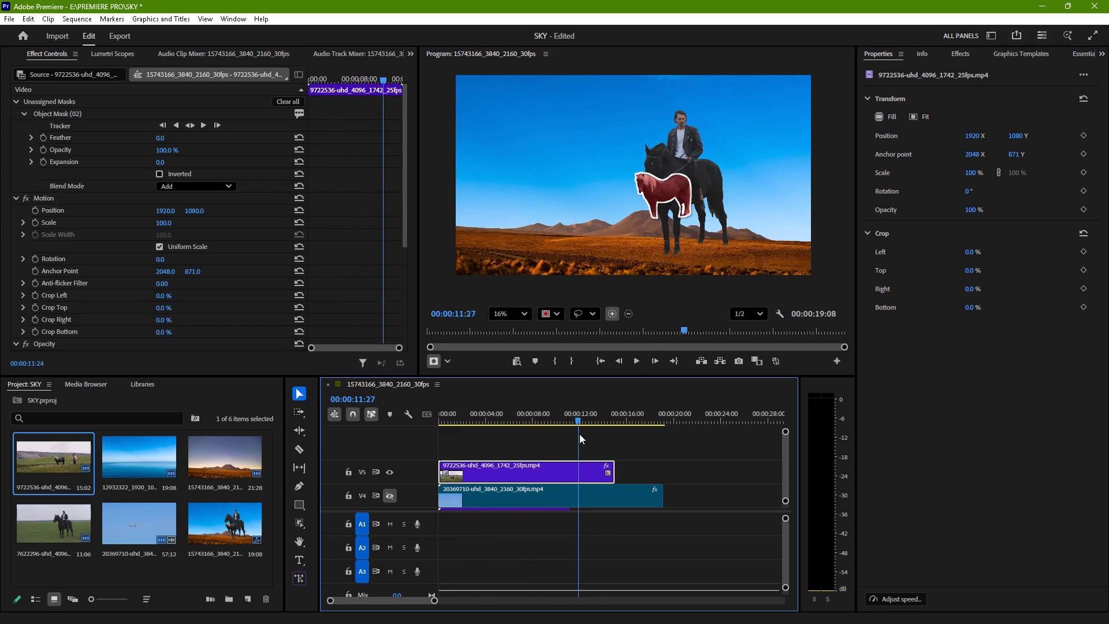
left_click_drag(579, 434, 515, 439)
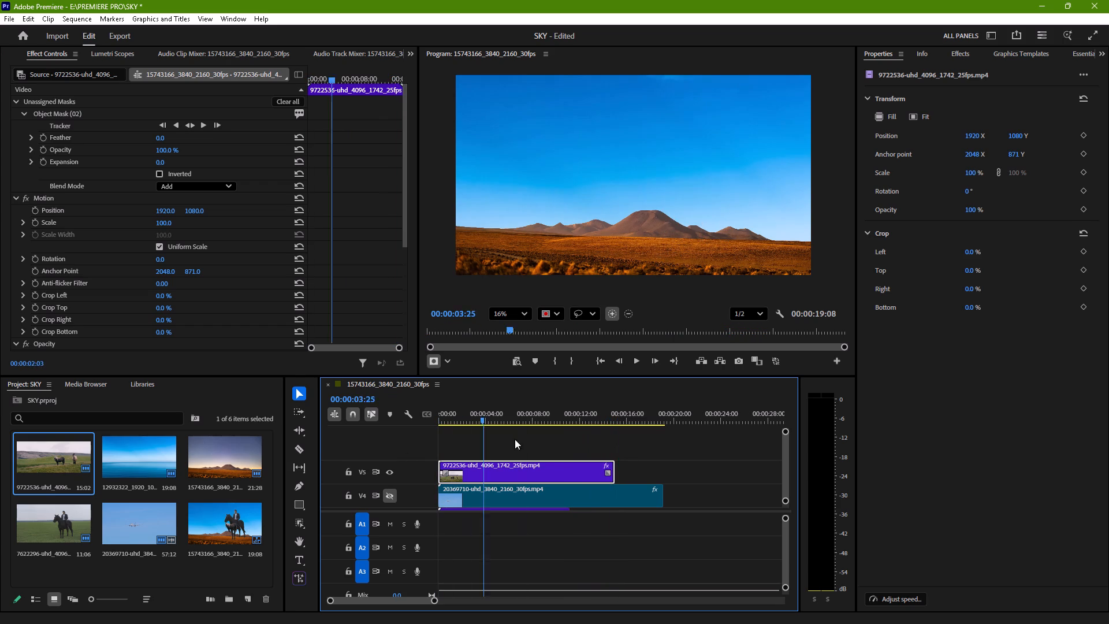
left_click_drag(515, 439, 612, 443)
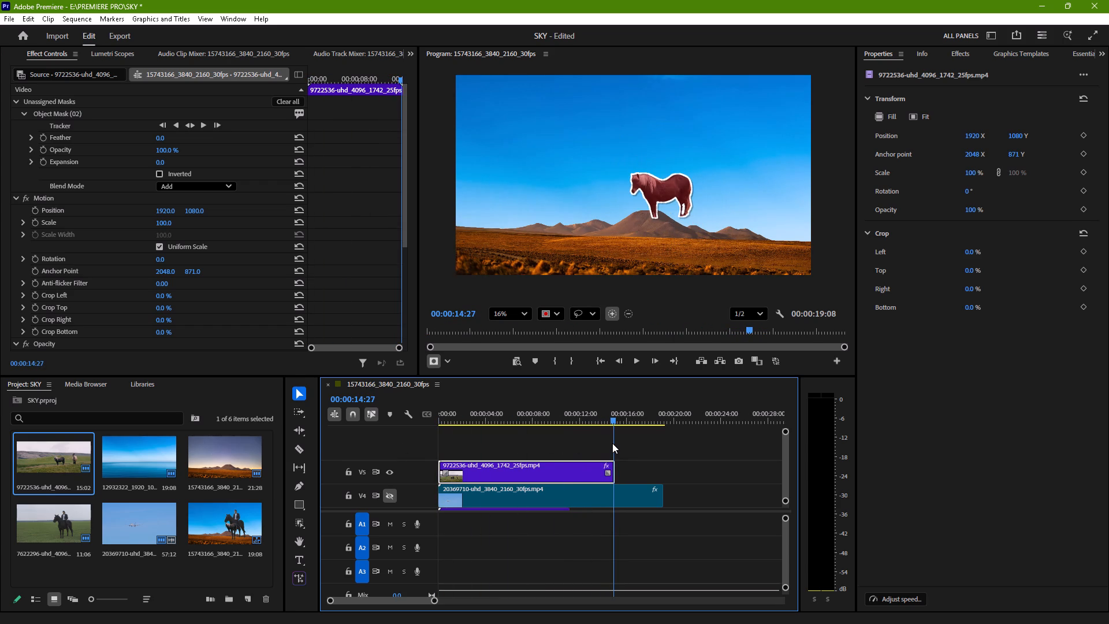
left_click_drag(612, 443, 391, 458)
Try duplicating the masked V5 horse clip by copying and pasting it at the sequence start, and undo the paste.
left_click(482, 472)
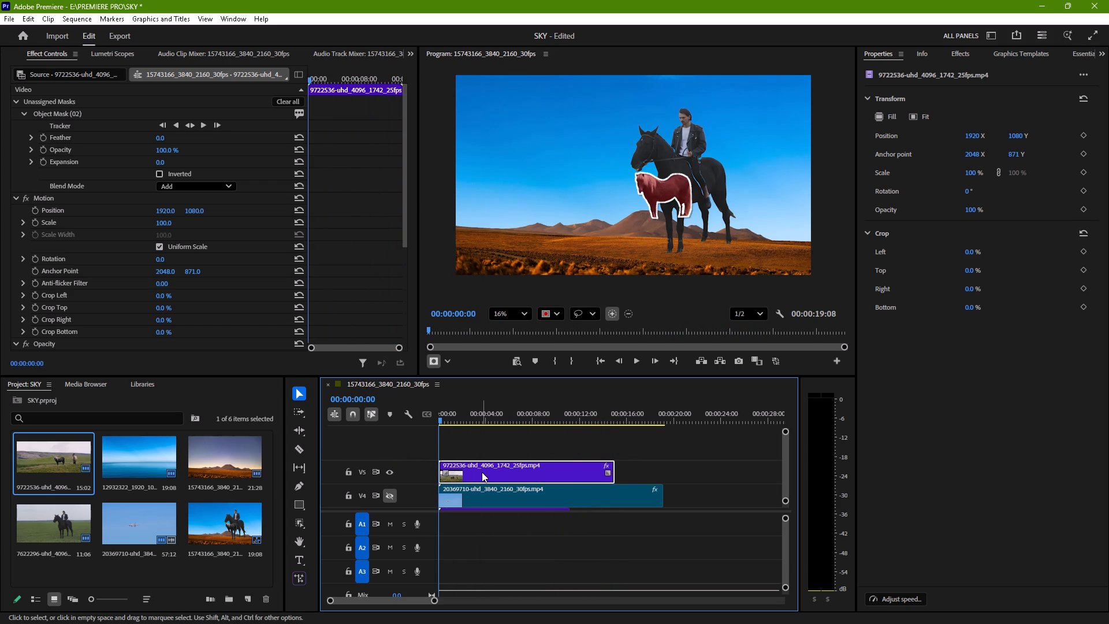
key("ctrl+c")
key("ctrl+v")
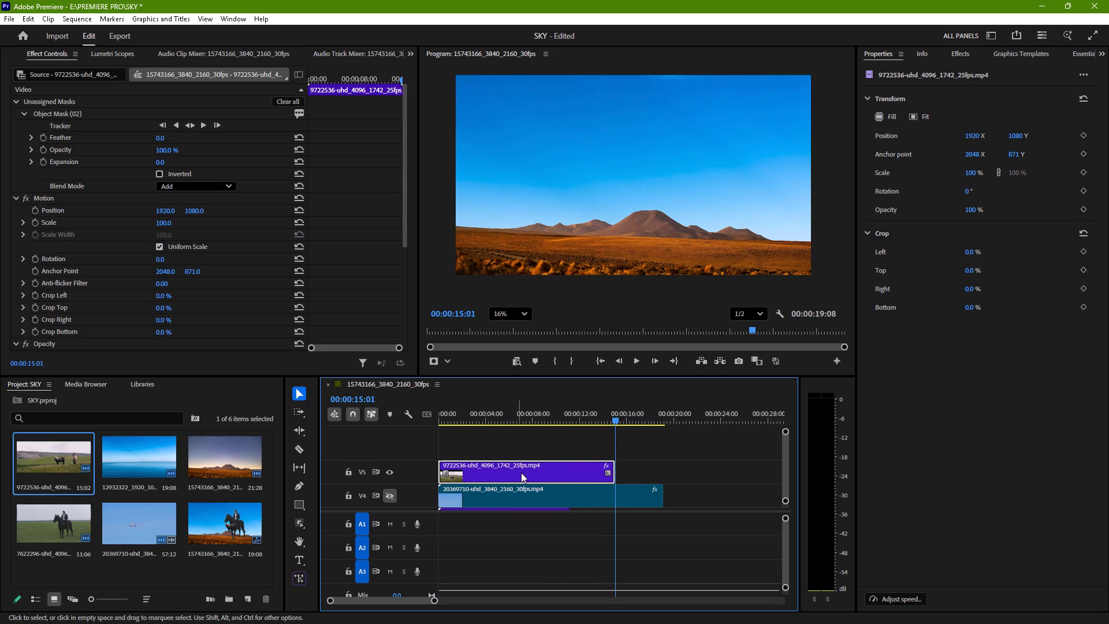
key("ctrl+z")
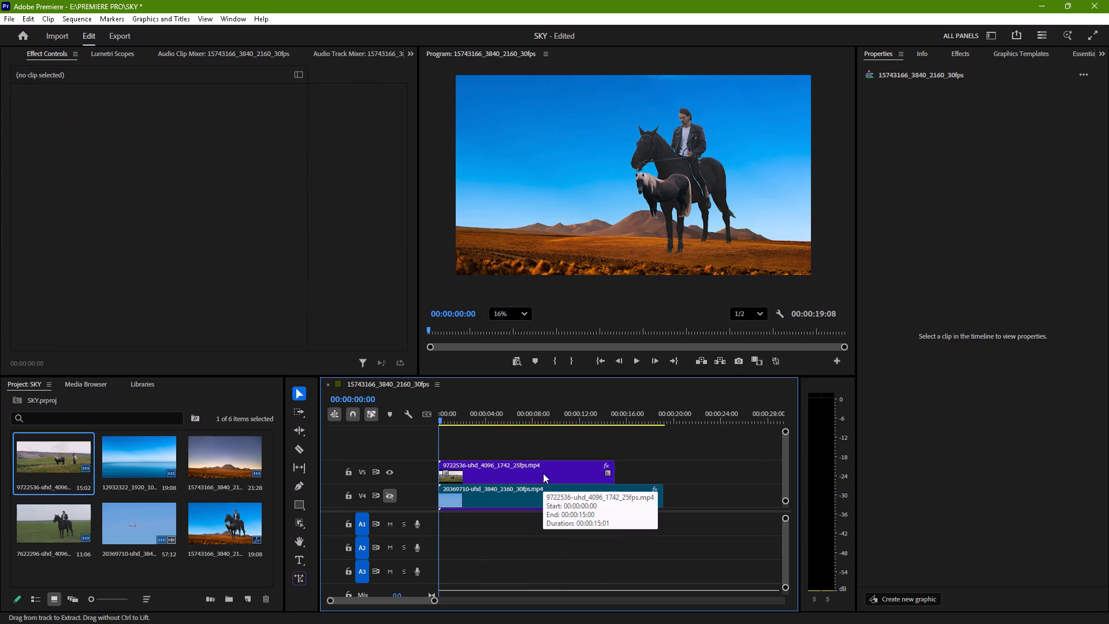
Place another copy of 9722536-uhd_4096_1742_25fps.mp4 from the project on a new V6 track at the start of the sequence.
left_click(543, 473)
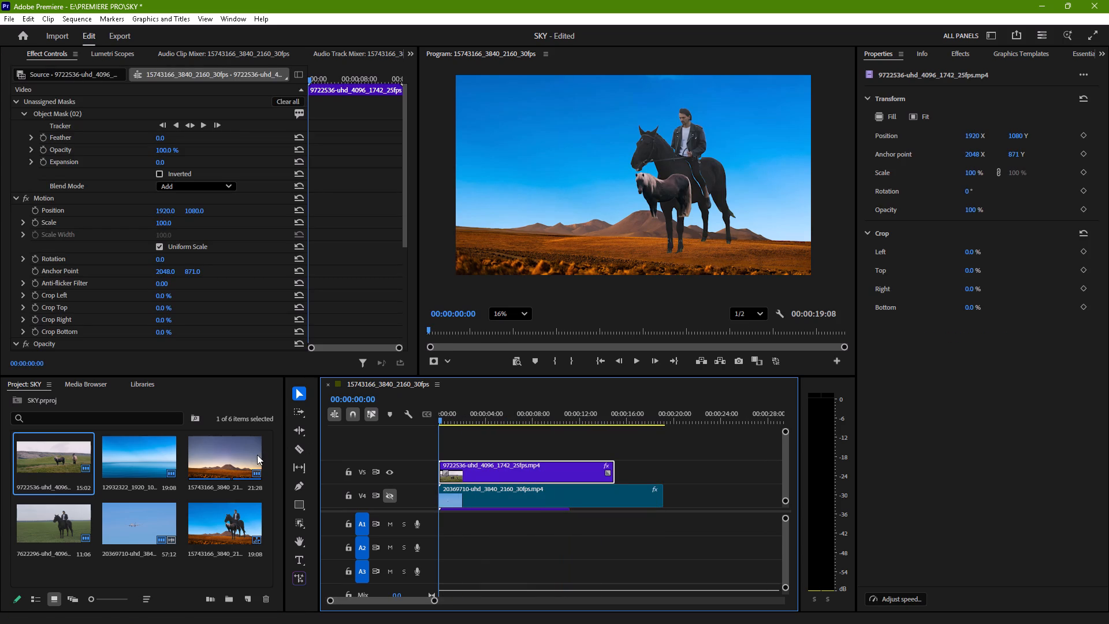
scroll(232, 468, "down", 1)
scroll(232, 468, "up", 1, "ctrl")
scroll(232, 468, "down", 3, "ctrl")
scroll(232, 468, "up", 1)
left_click_drag(53, 454, 478, 419)
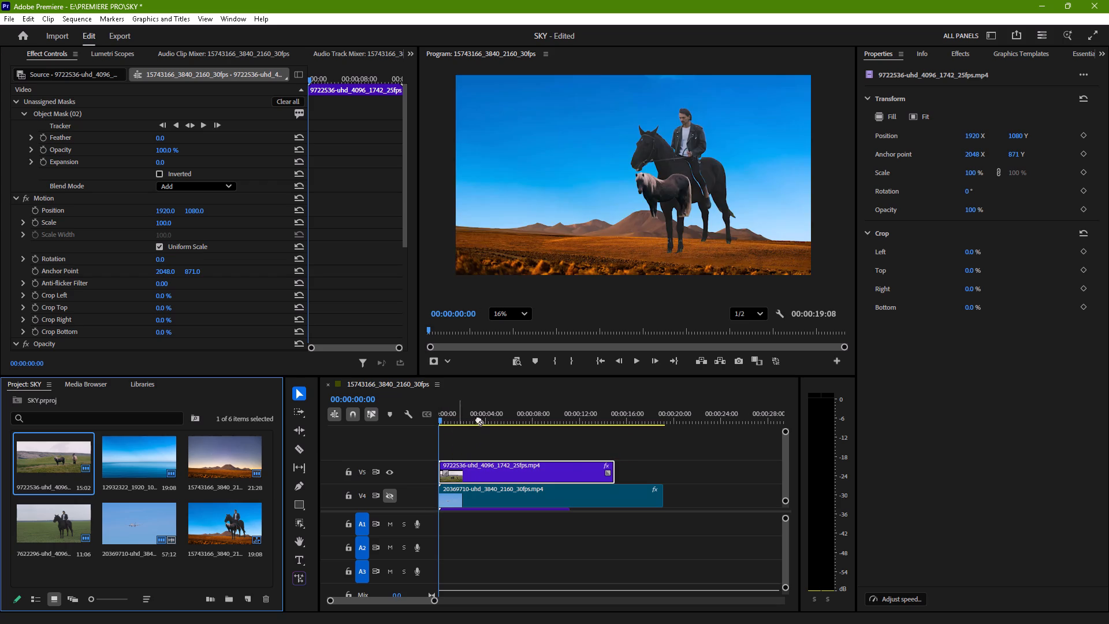
left_click_drag(478, 419, 439, 451)
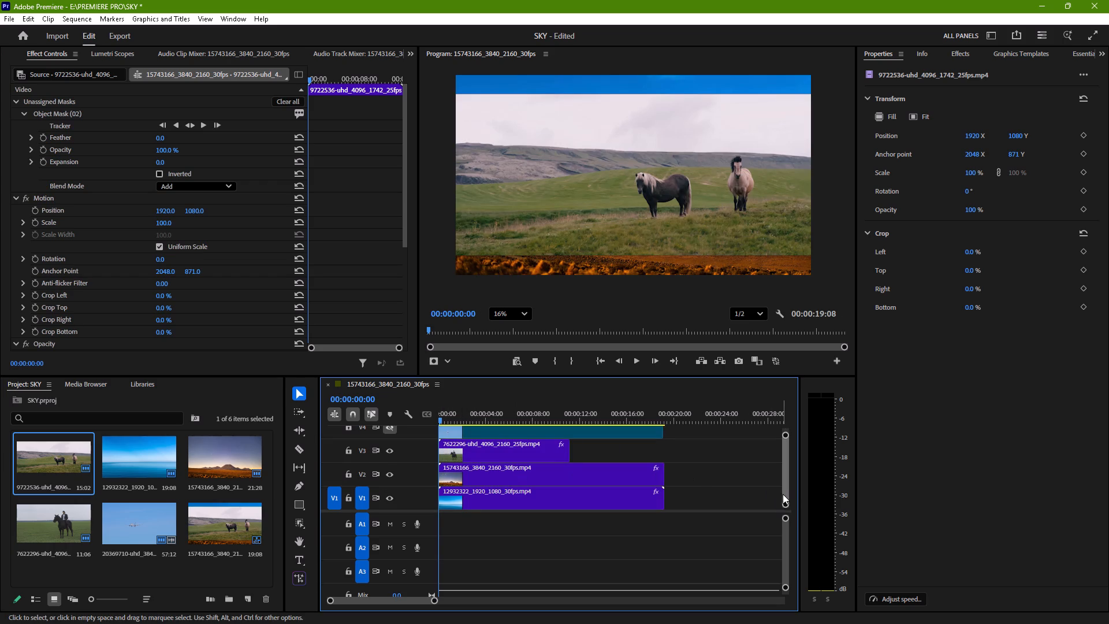
Object-mask the front-facing horse in the V6 clip at 00:00:00:00 and track the mask forward through the clip.
left_click_drag(783, 492, 783, 471)
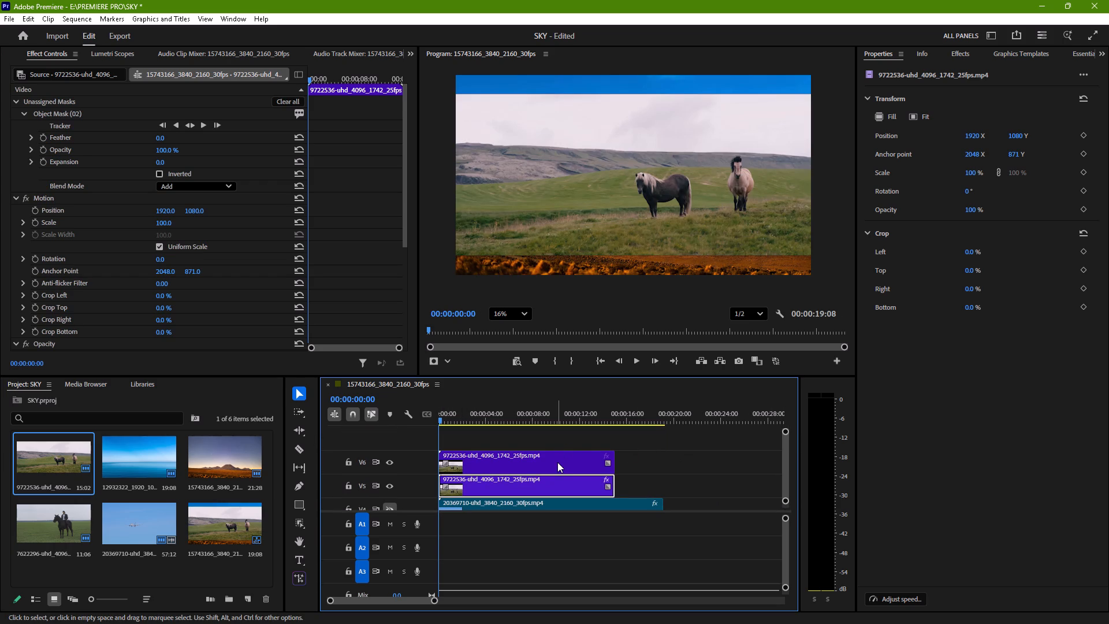
left_click(557, 463)
left_click(300, 522)
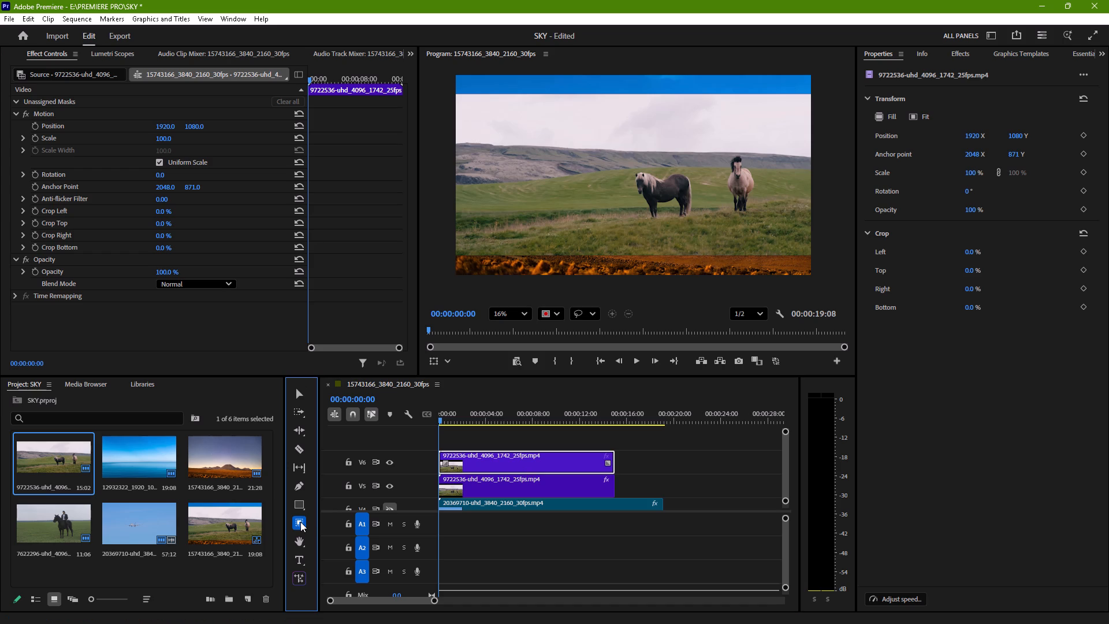
left_click(741, 170)
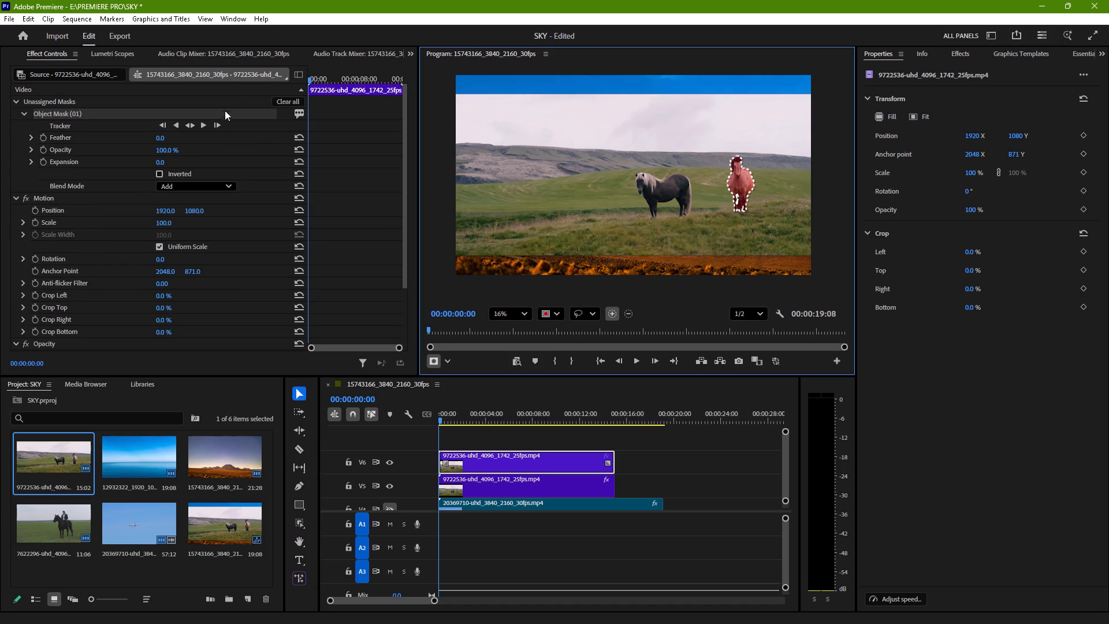
left_click(202, 127)
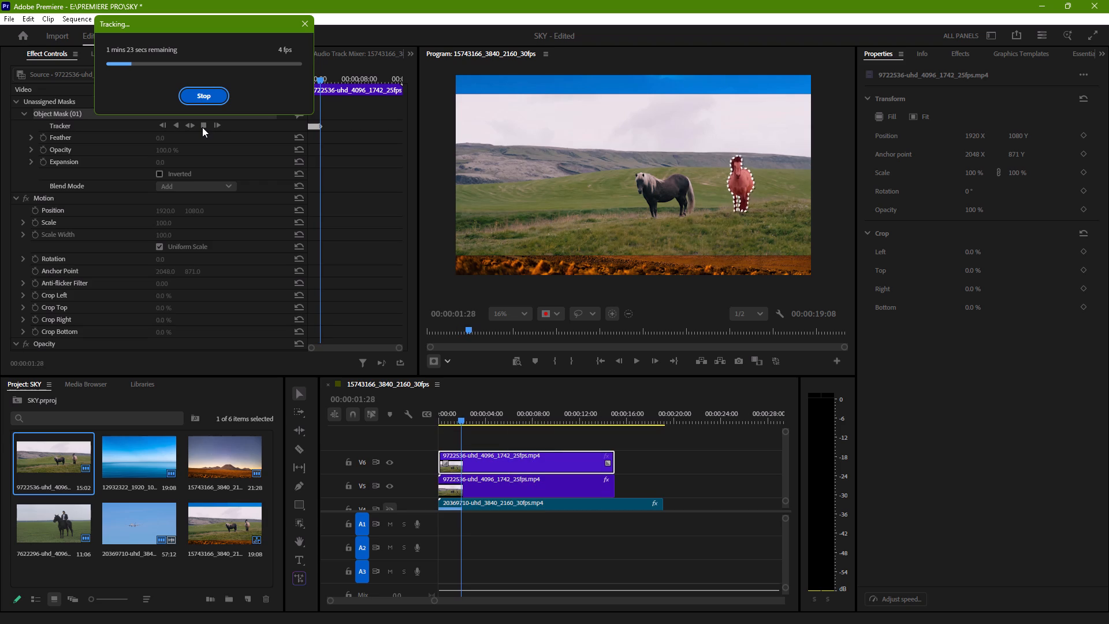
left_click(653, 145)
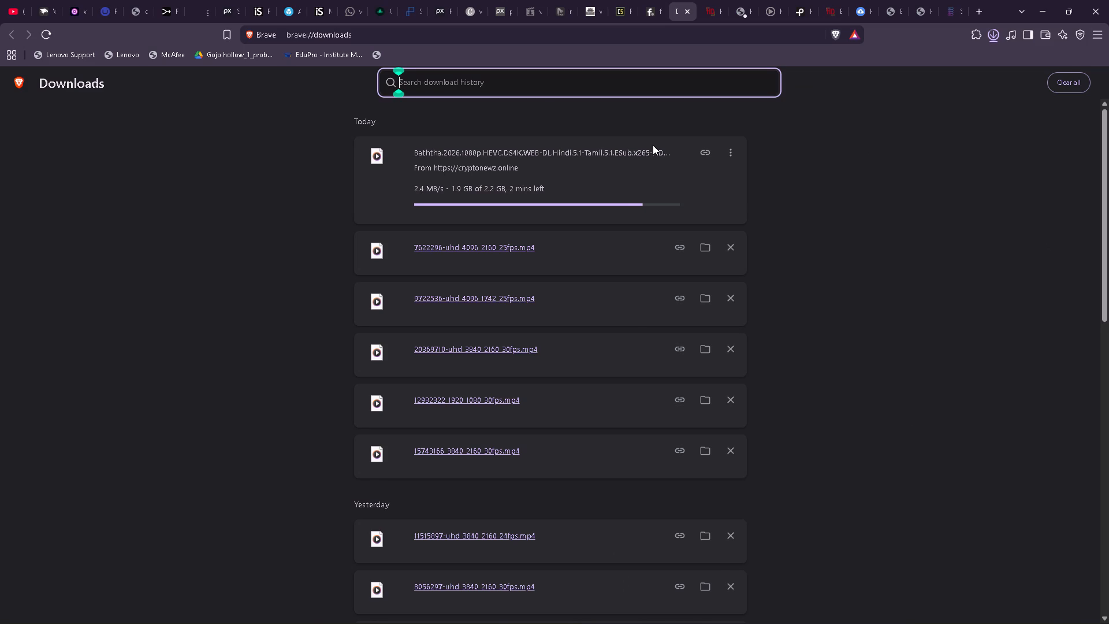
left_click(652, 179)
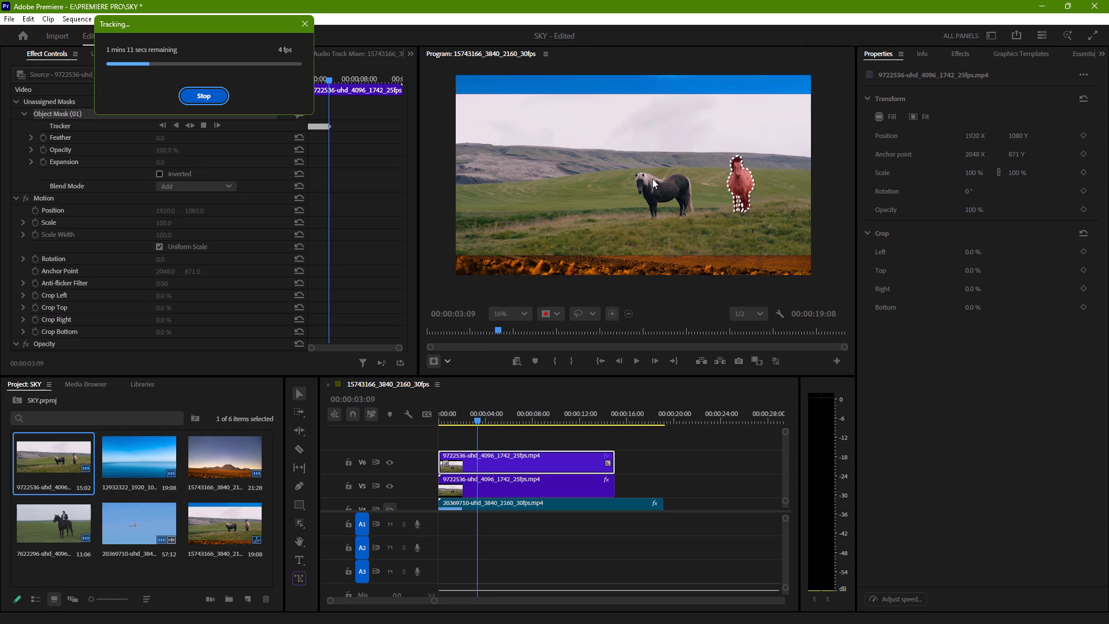
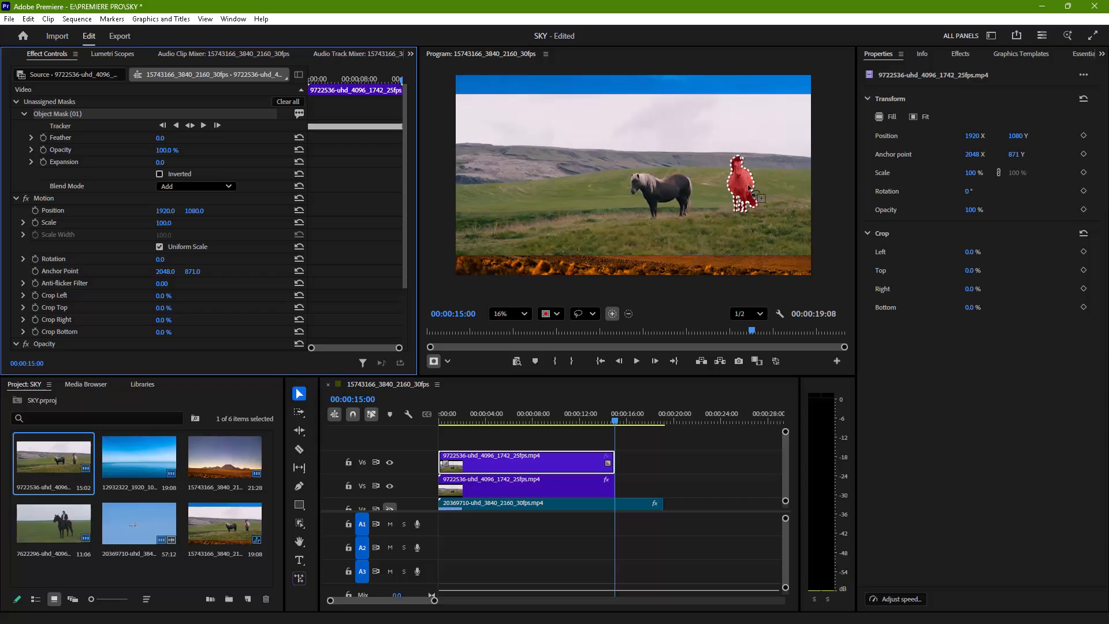
Apply the front-facing horse's tracked object mask to the opacity of the V6 clip.
right_click(748, 185)
left_click(775, 212)
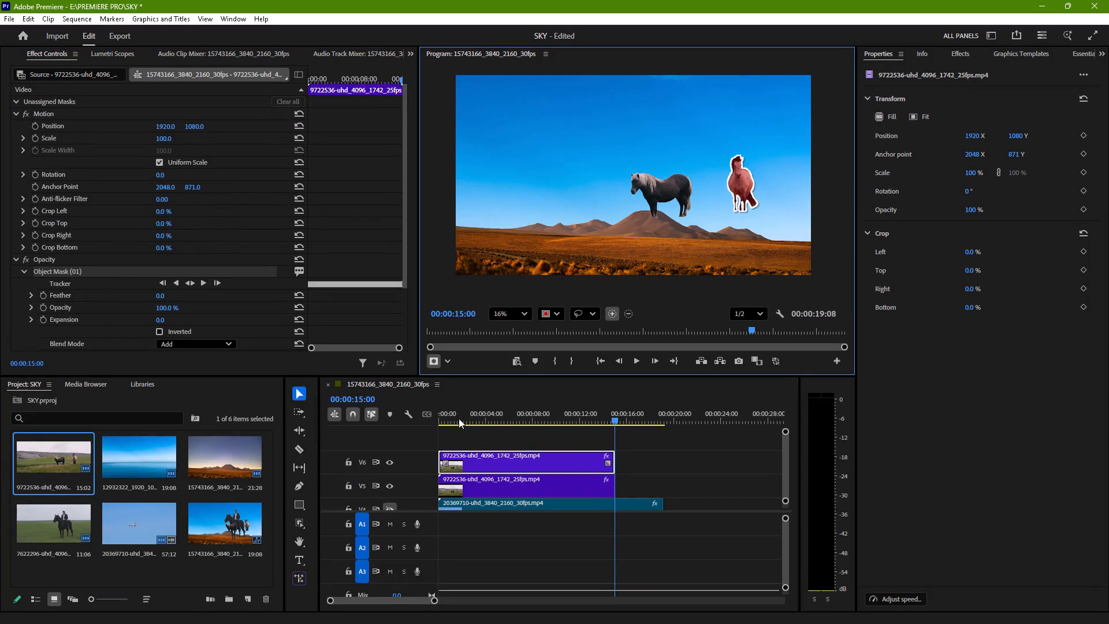
Play the composite from the start and examine both masked horses with the clips deselected, ending back at 00:00:00:00.
left_click_drag(614, 421, 357, 416)
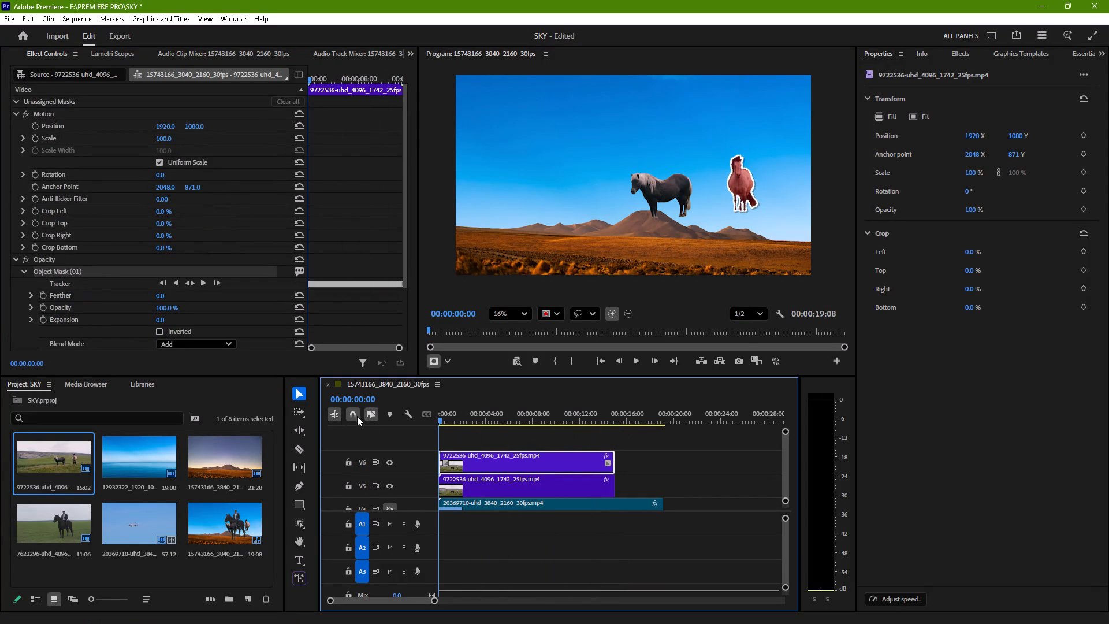
left_click_drag(357, 416, 335, 415)
key("space")
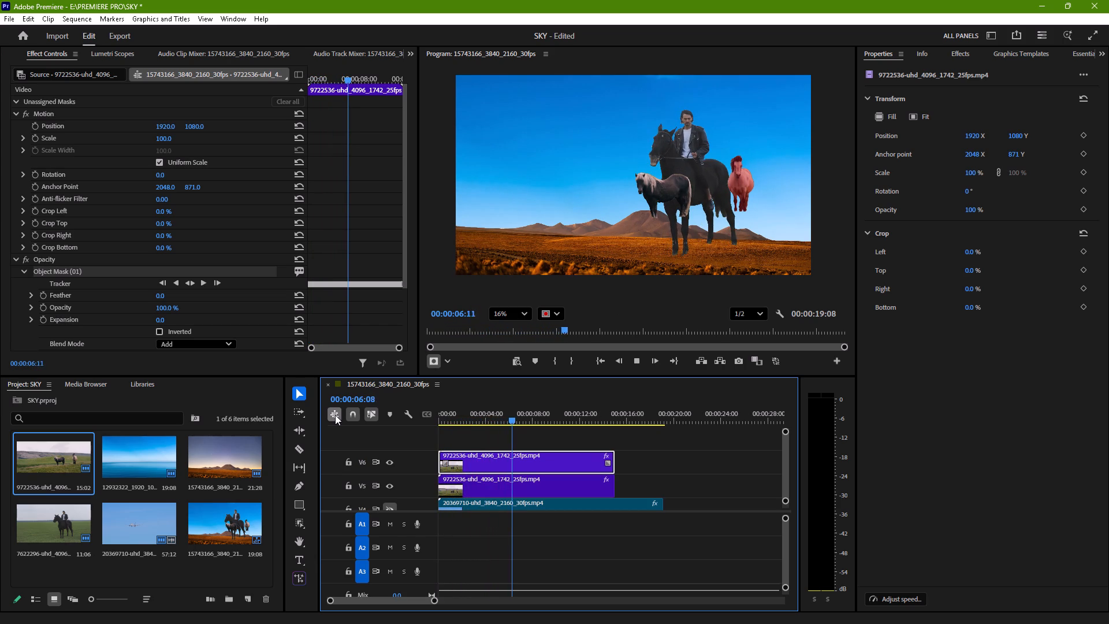
key("space")
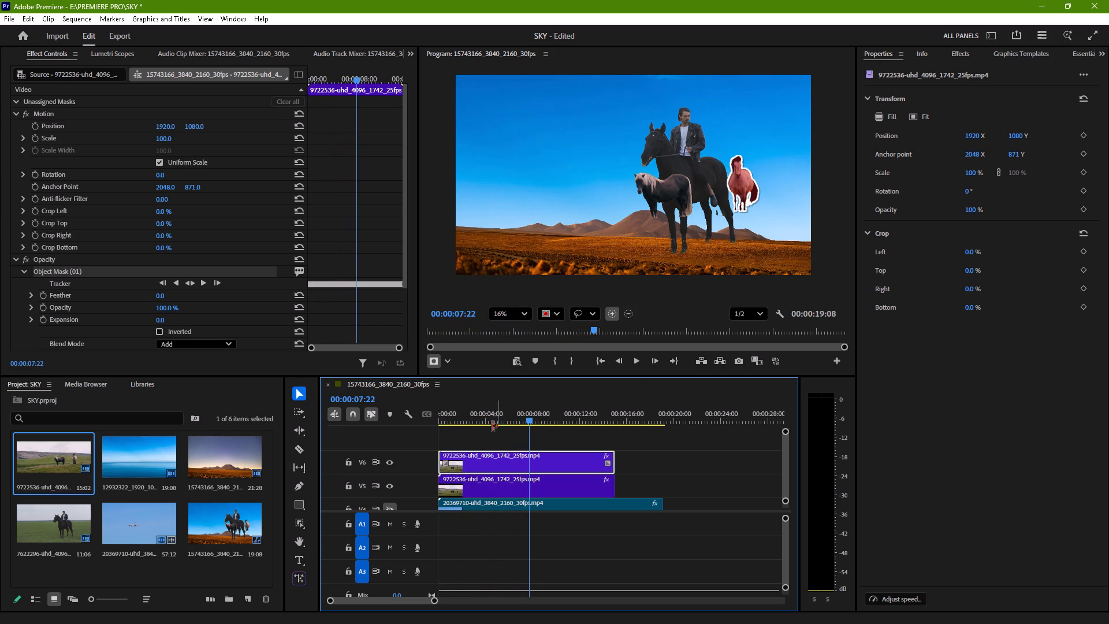
left_click(474, 427)
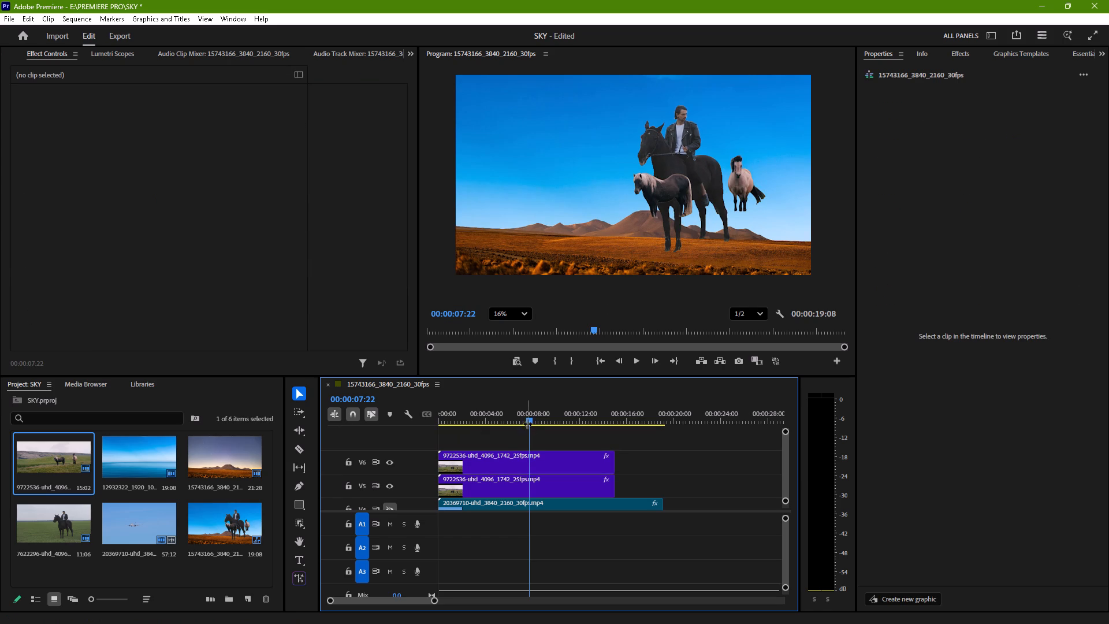
left_click_drag(529, 425, 526, 419)
left_click_drag(526, 419, 532, 419)
left_click_drag(529, 421, 432, 436)
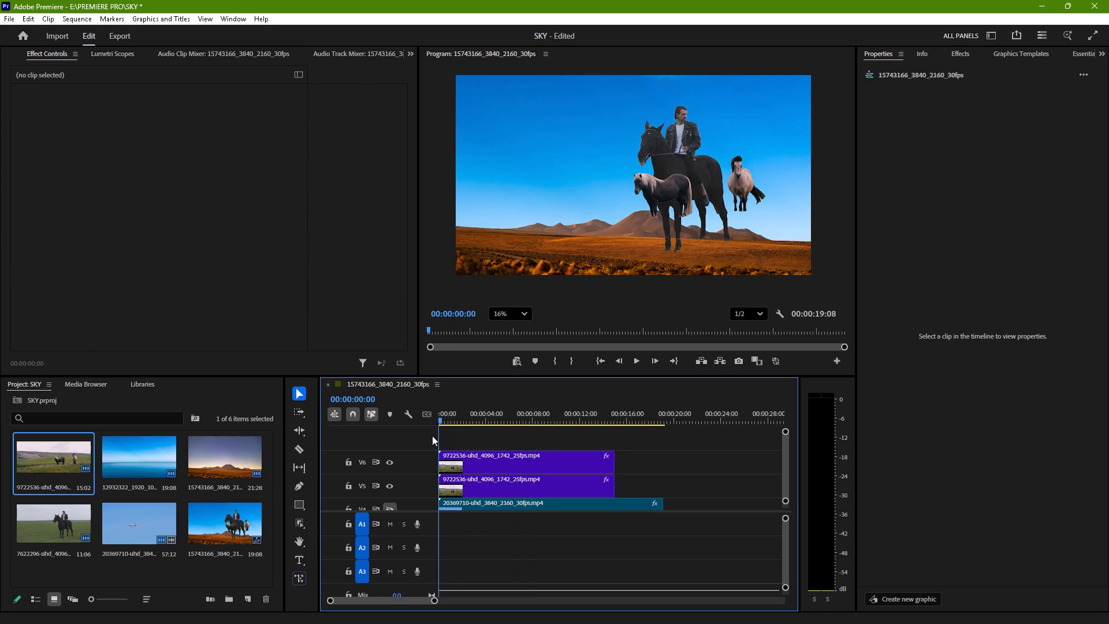
Hide the output of video tracks V2, V3, V6 and V5 in the sequence.
left_click_drag(784, 458, 788, 471)
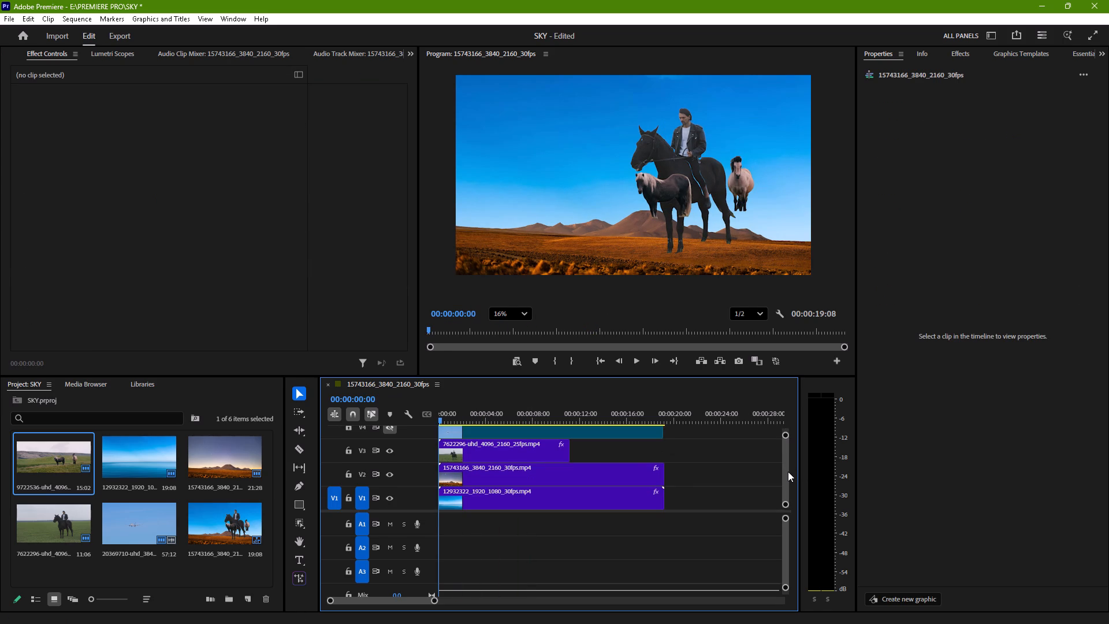
left_click_drag(788, 471, 788, 471)
left_click_drag(788, 471, 788, 470)
scroll(181, 491, "up", 4)
scroll(181, 491, "down", 6)
left_click(389, 473)
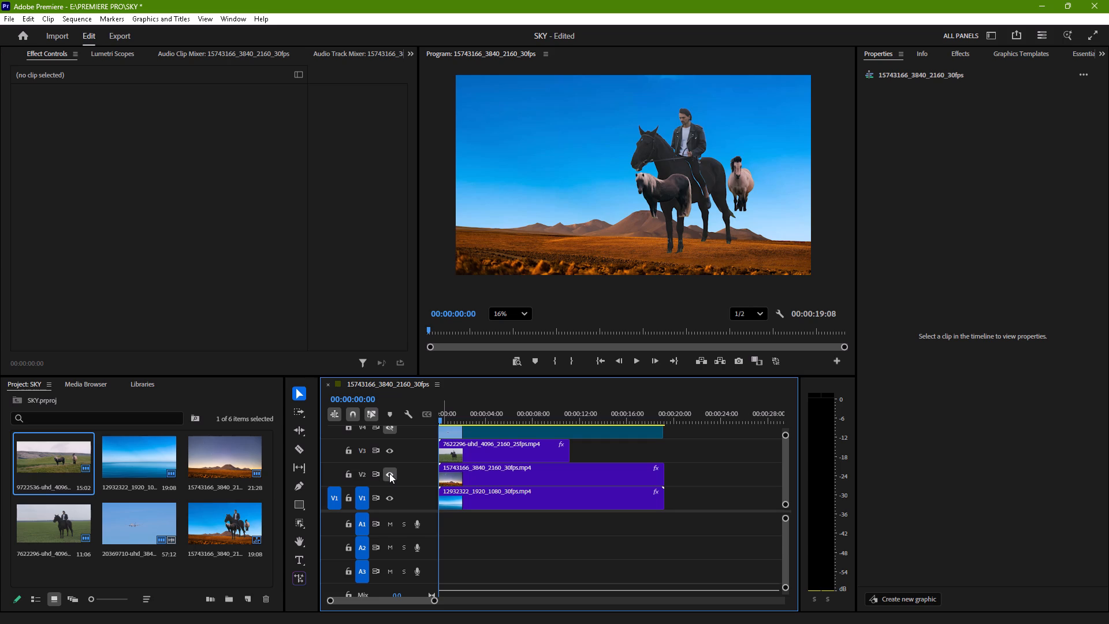
left_click(390, 457)
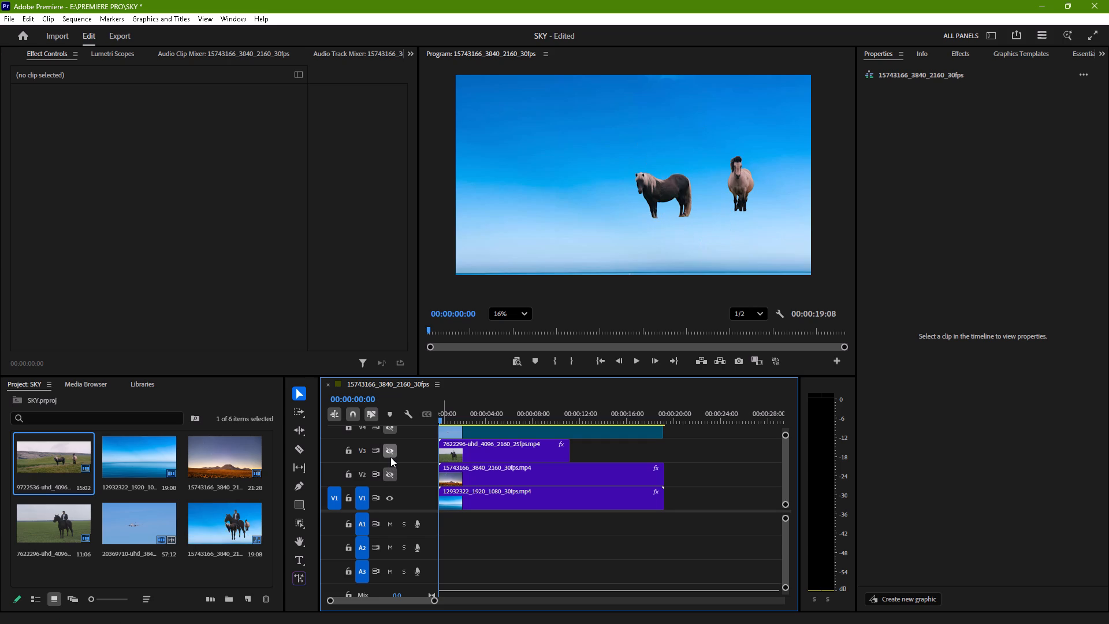
scroll(411, 459, "up", 5)
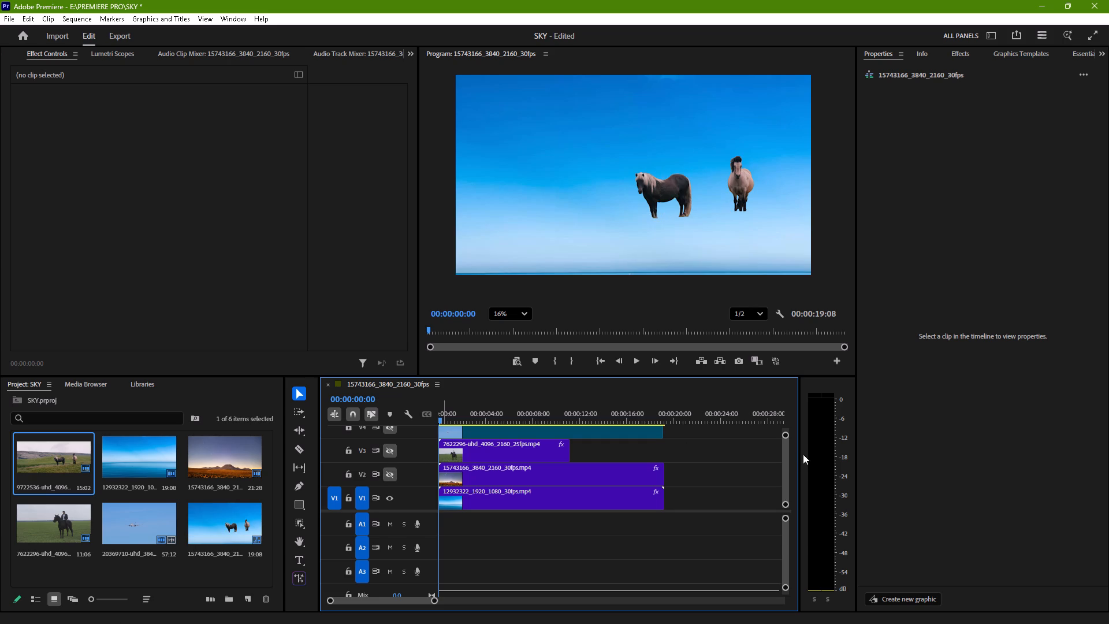
left_click_drag(786, 462, 786, 455)
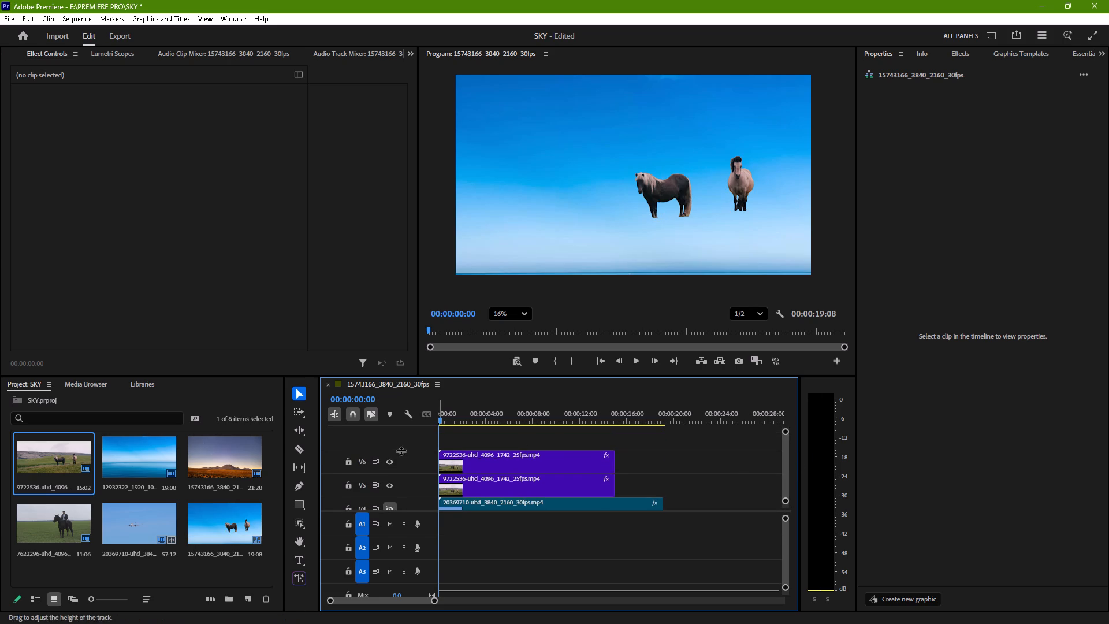
left_click(393, 460)
left_click(389, 482)
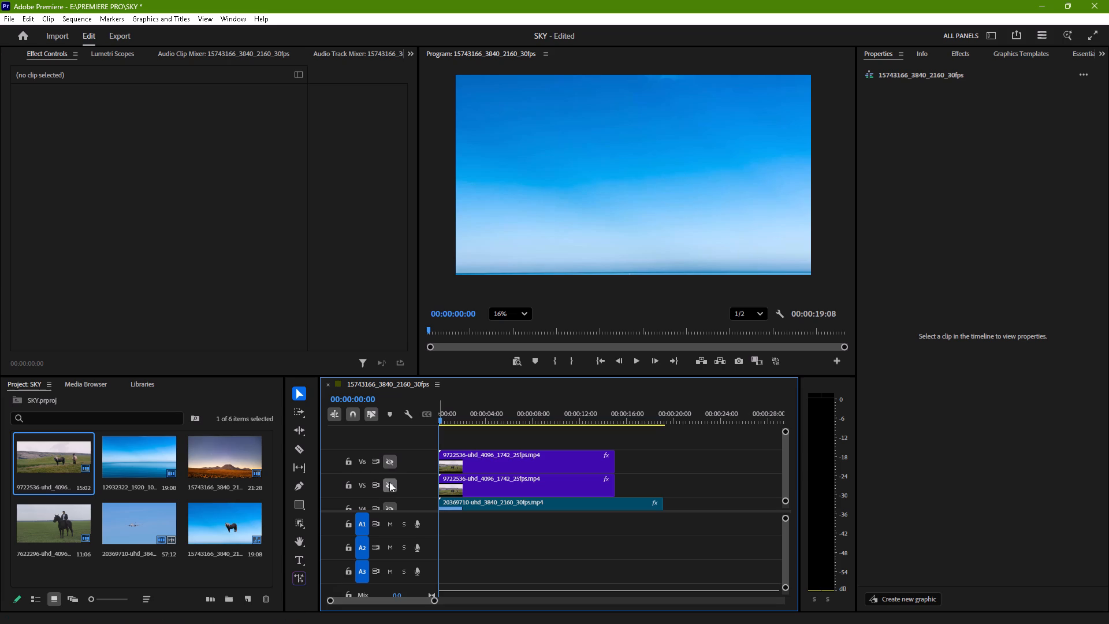
left_click_drag(786, 469, 792, 493)
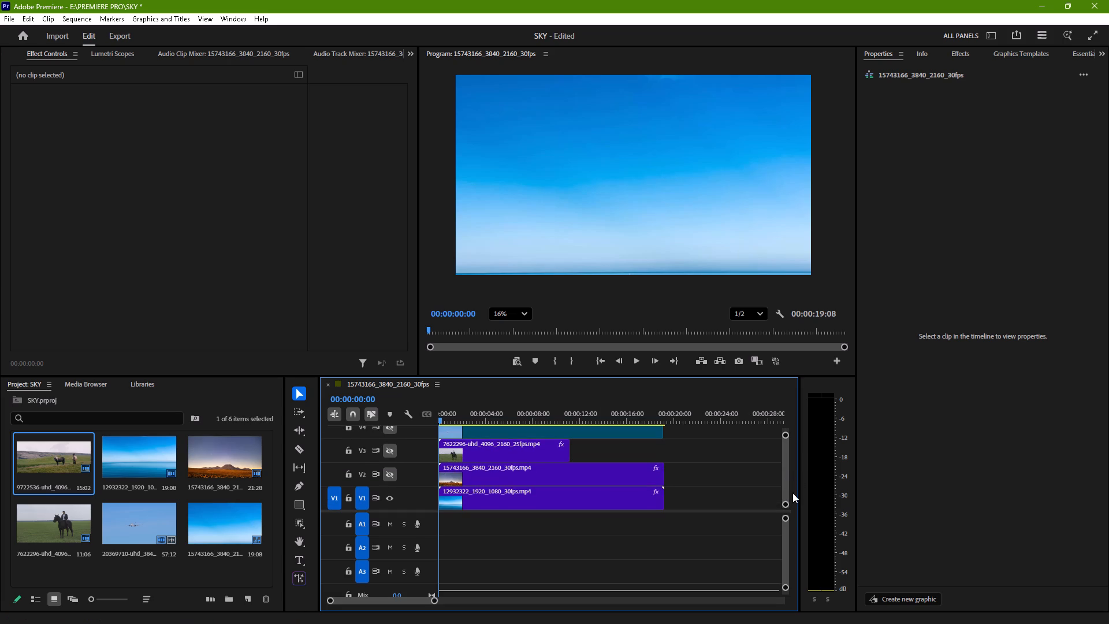
left_click_drag(792, 493, 793, 499)
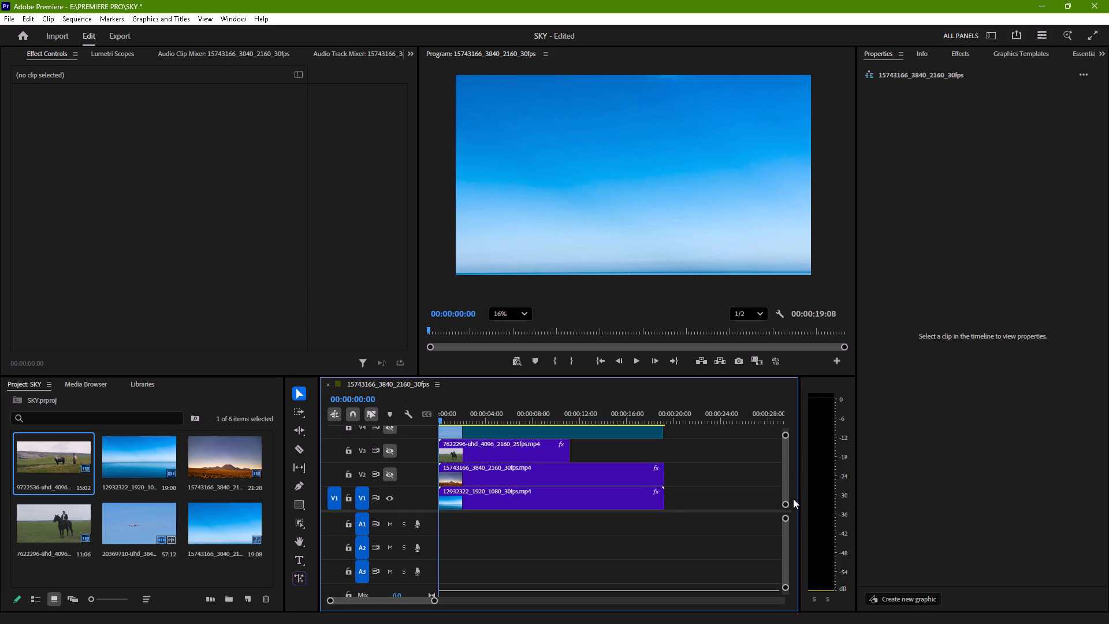
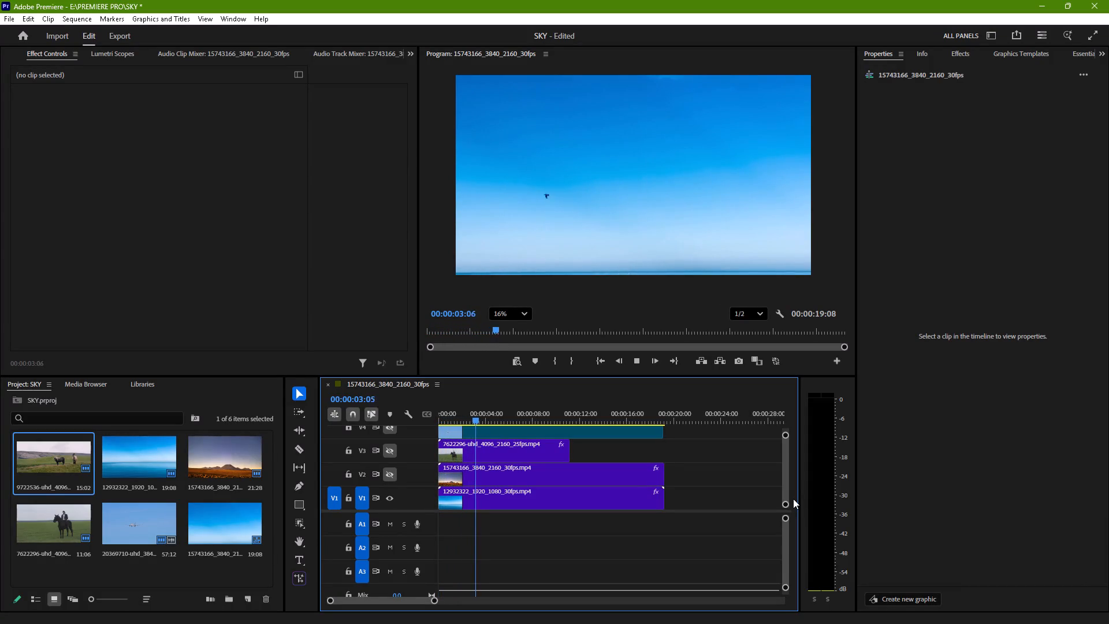
Stop playback and send the sequence to the Adobe Media Encoder queue.
key("space")
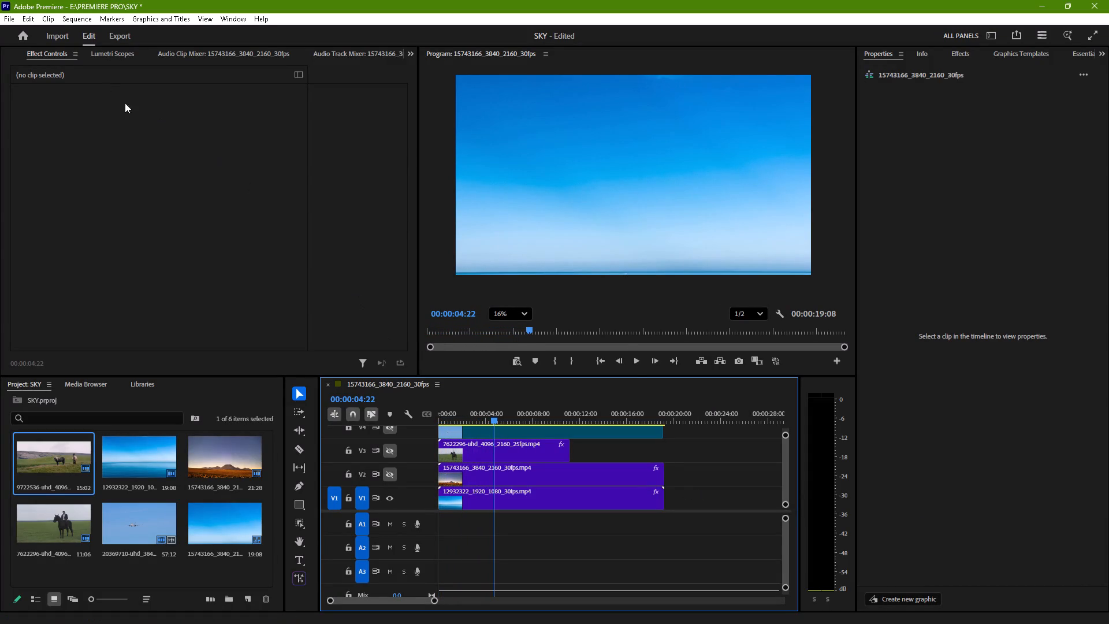
left_click(8, 18)
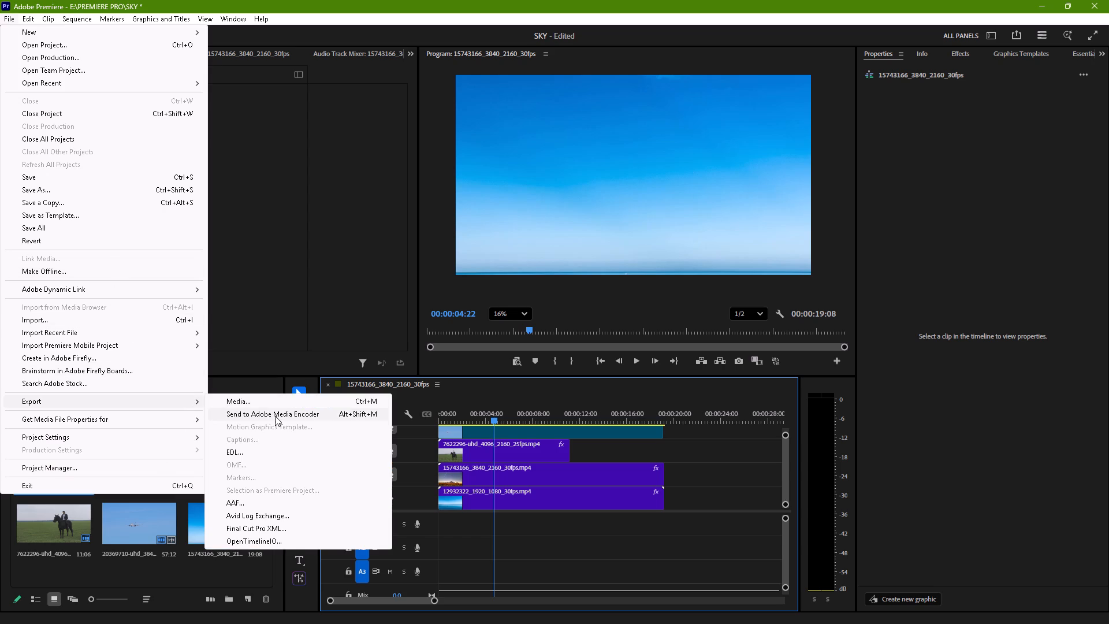
left_click(275, 416)
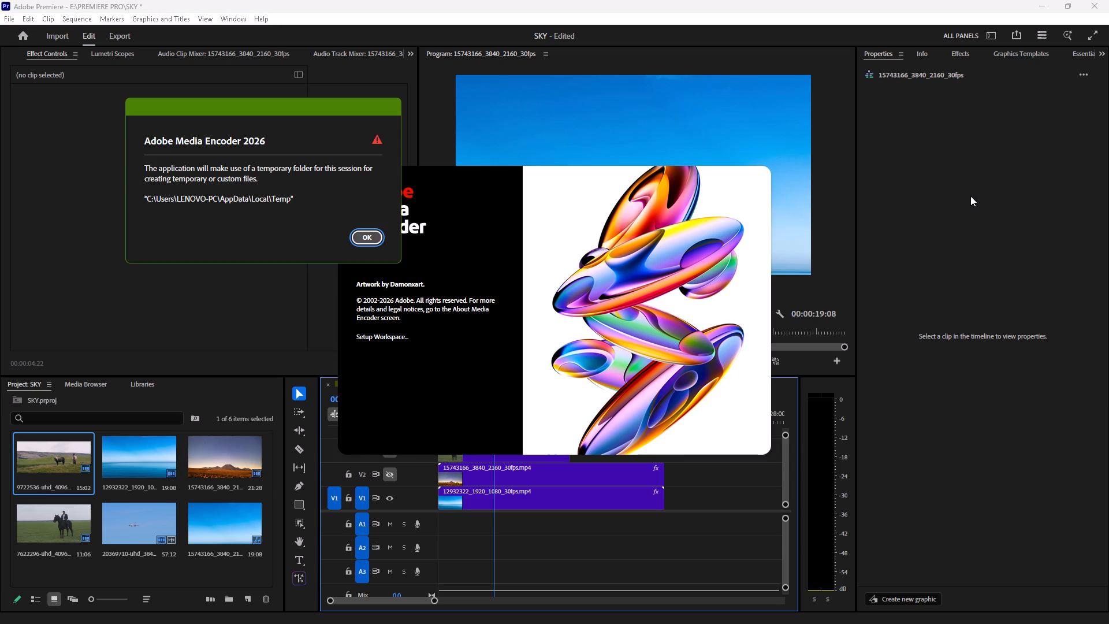
left_click(371, 237)
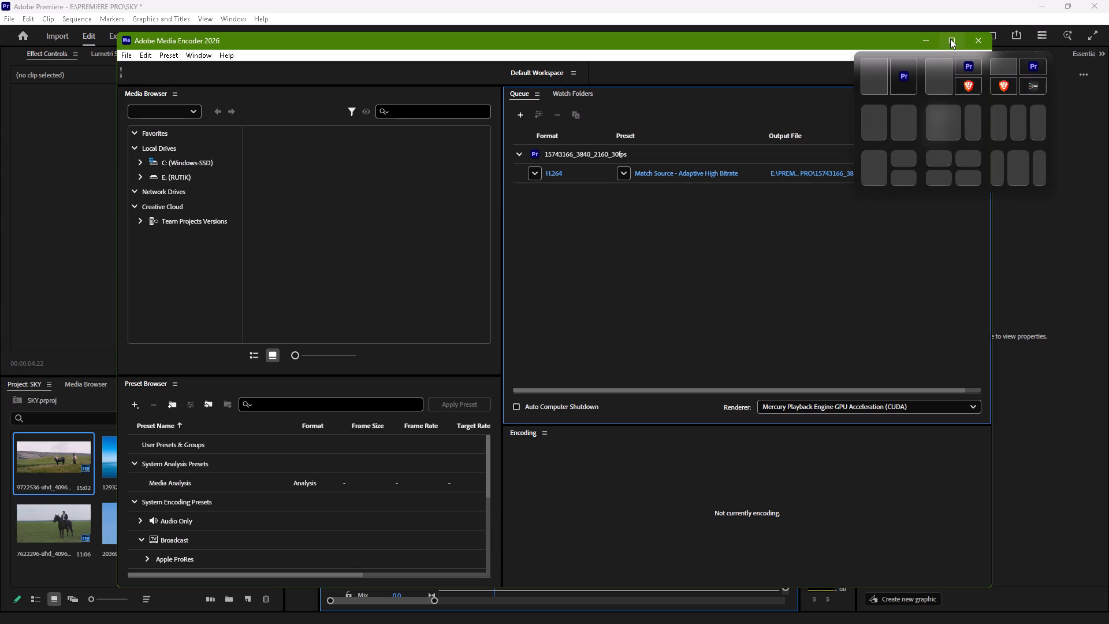
Maximize the Media Encoder window, minimize it, and switch back to Premiere at full-screen size.
left_click(881, 85)
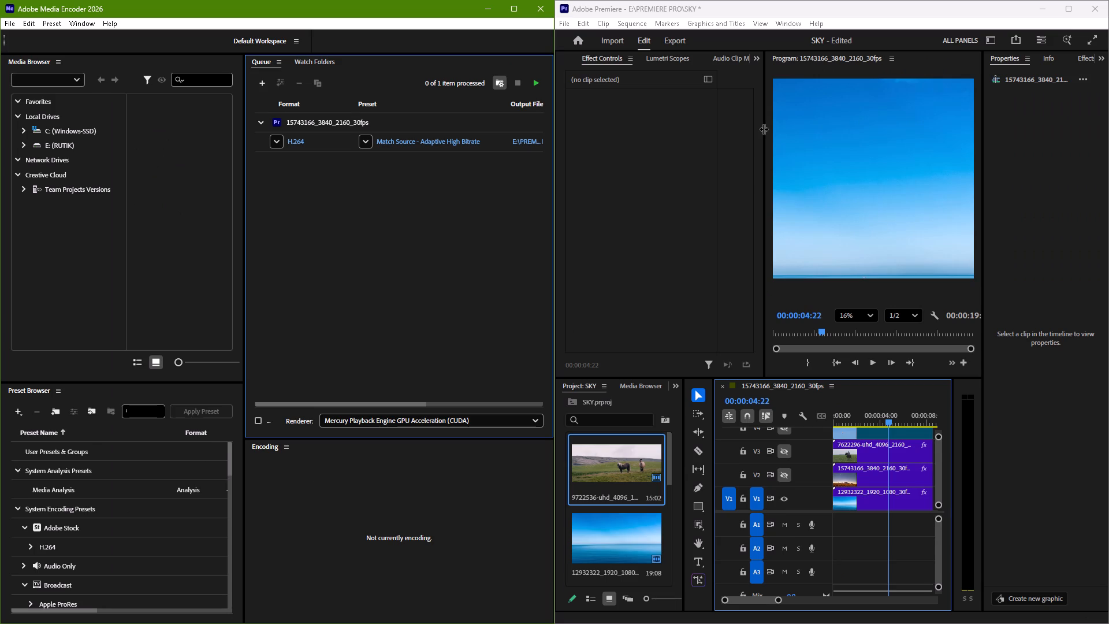
left_click(518, 12)
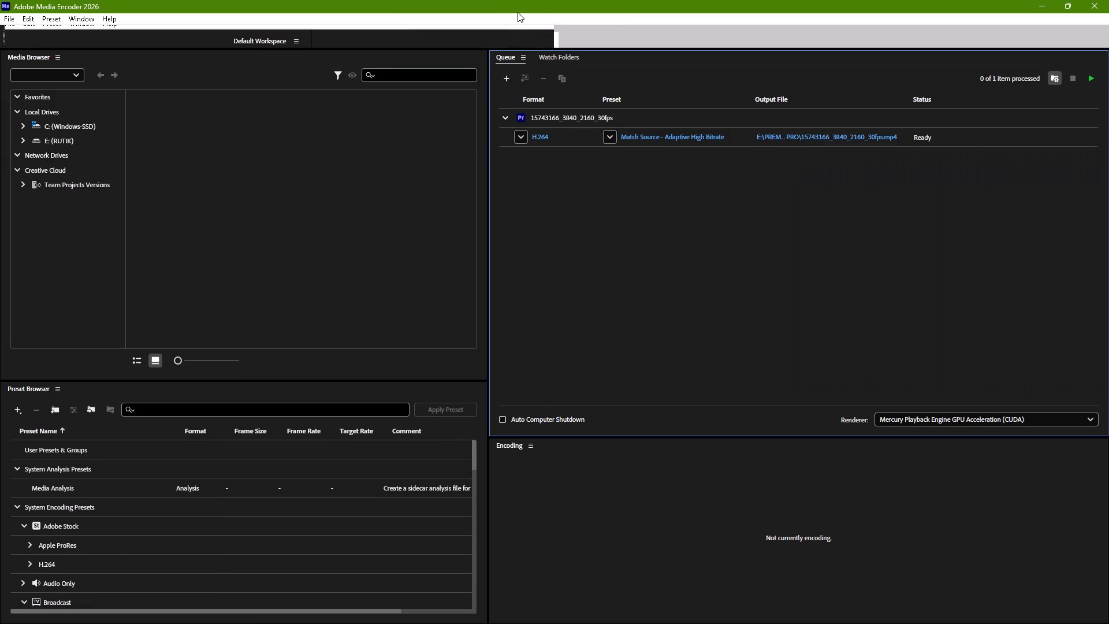
left_click(1038, 9)
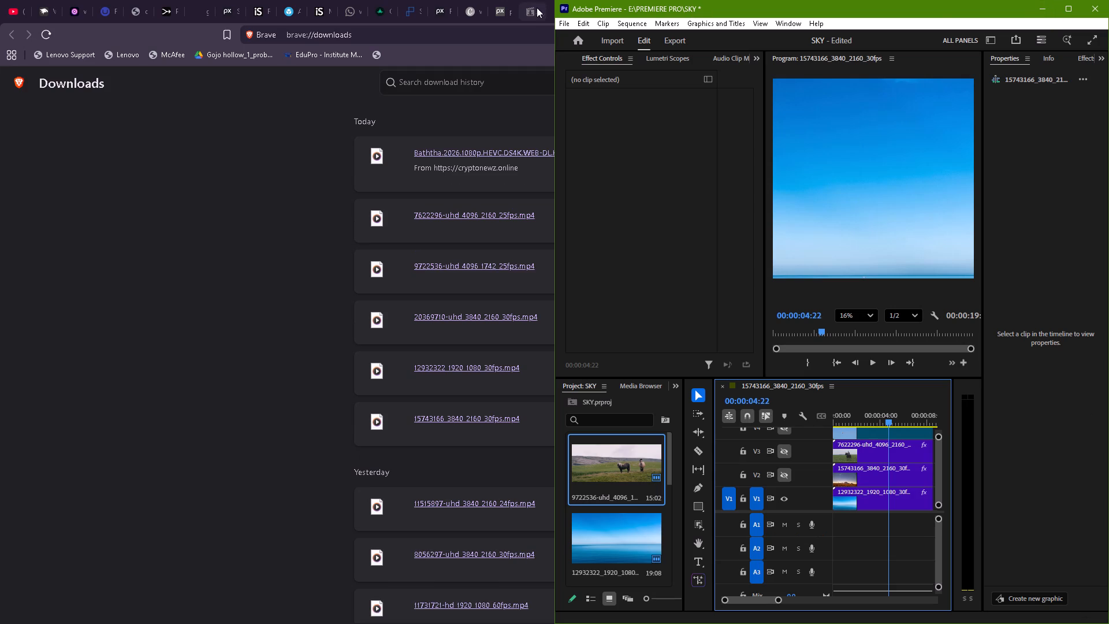
left_click(1070, 8)
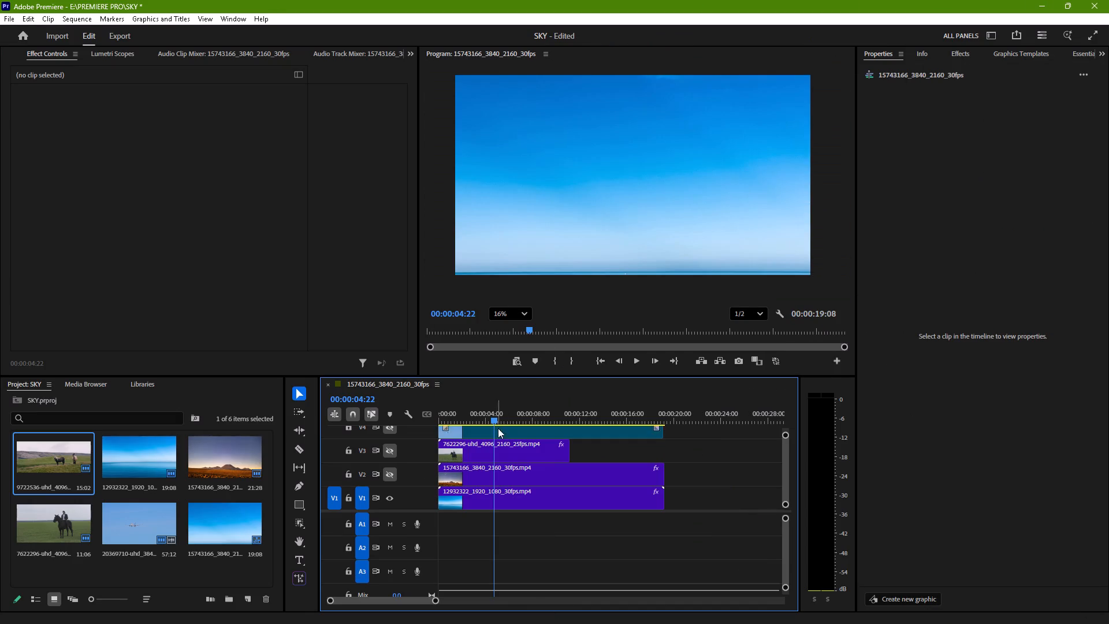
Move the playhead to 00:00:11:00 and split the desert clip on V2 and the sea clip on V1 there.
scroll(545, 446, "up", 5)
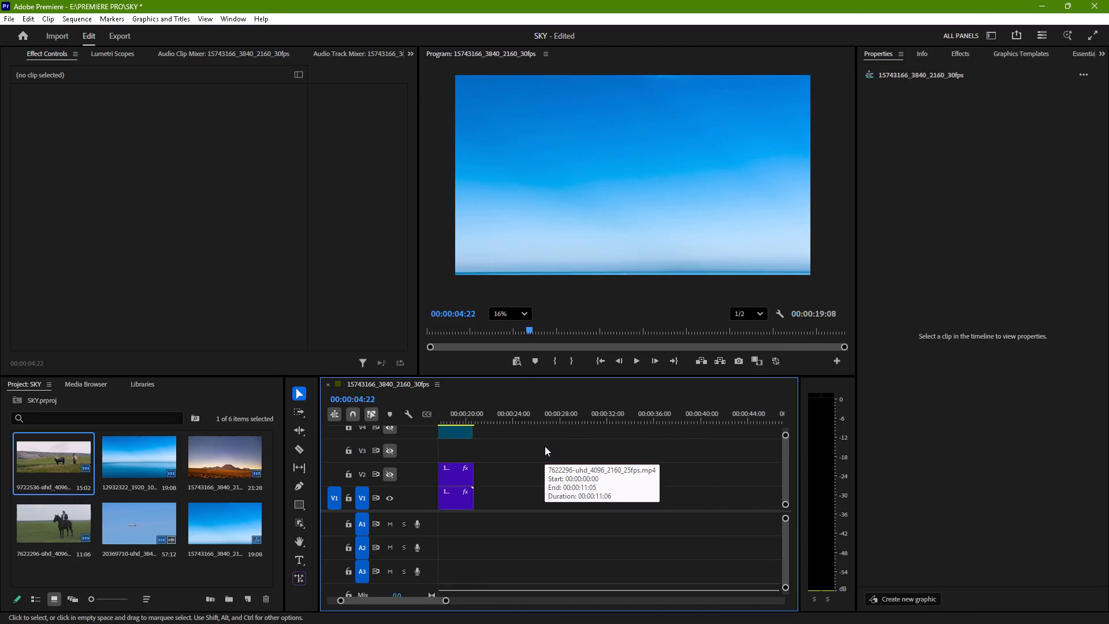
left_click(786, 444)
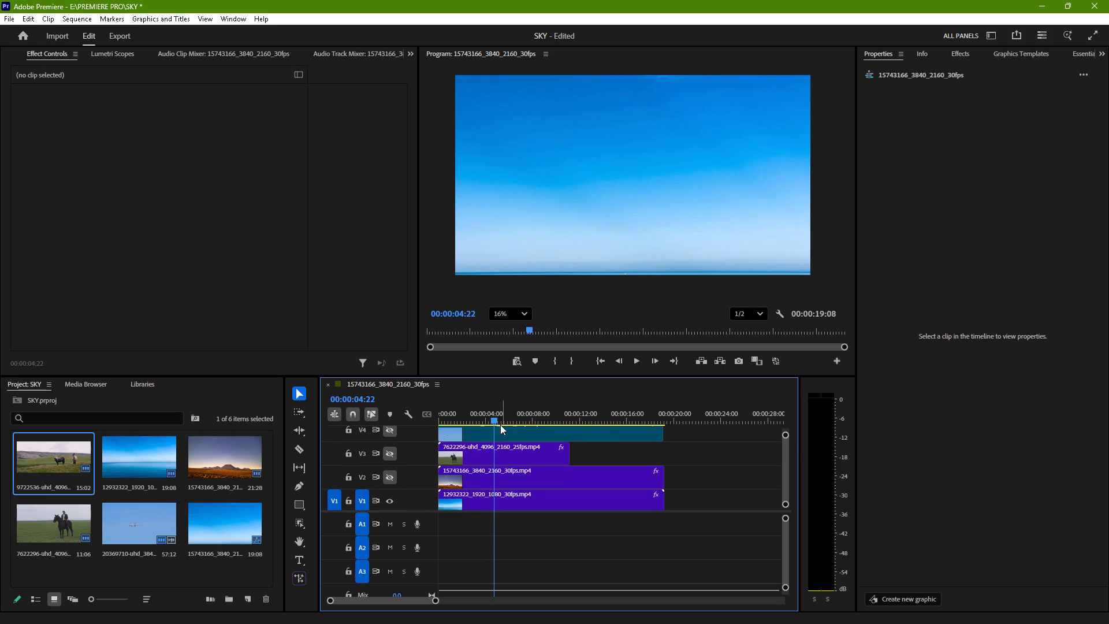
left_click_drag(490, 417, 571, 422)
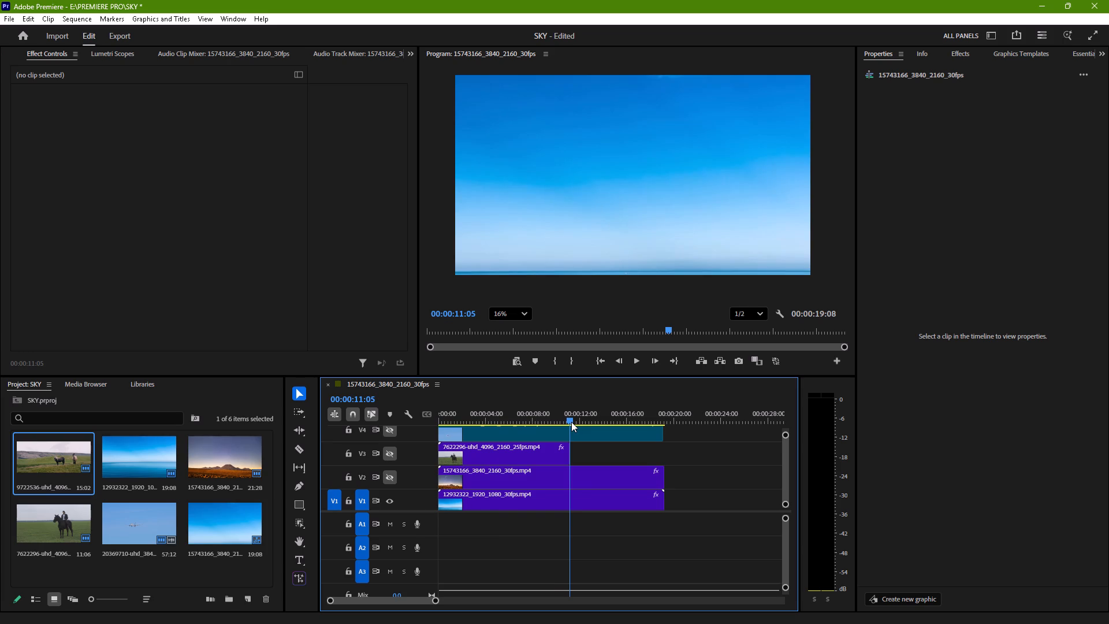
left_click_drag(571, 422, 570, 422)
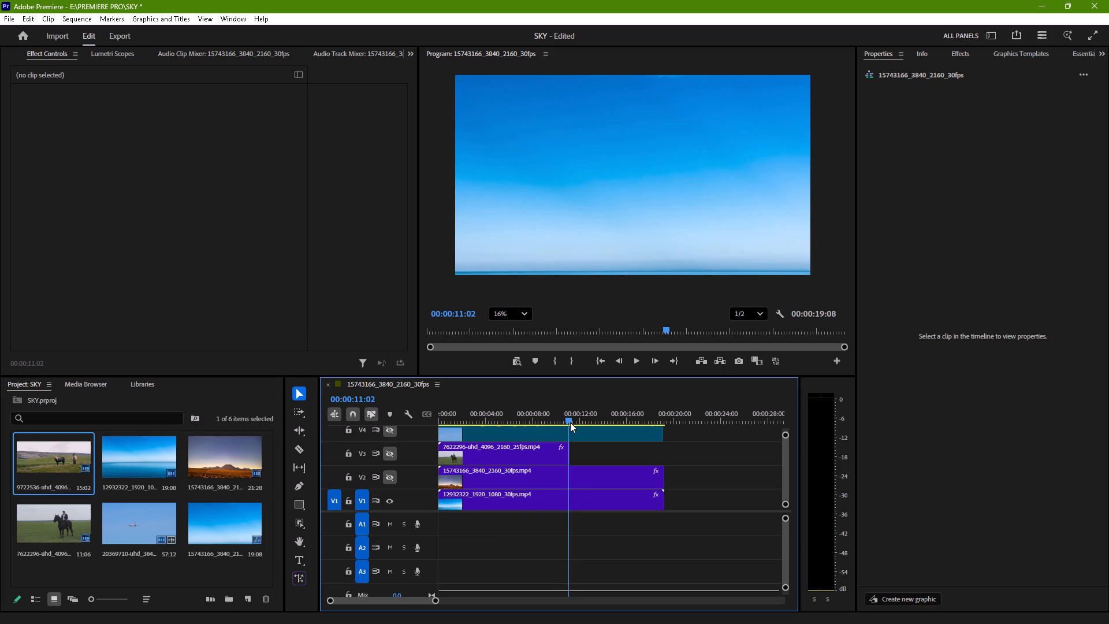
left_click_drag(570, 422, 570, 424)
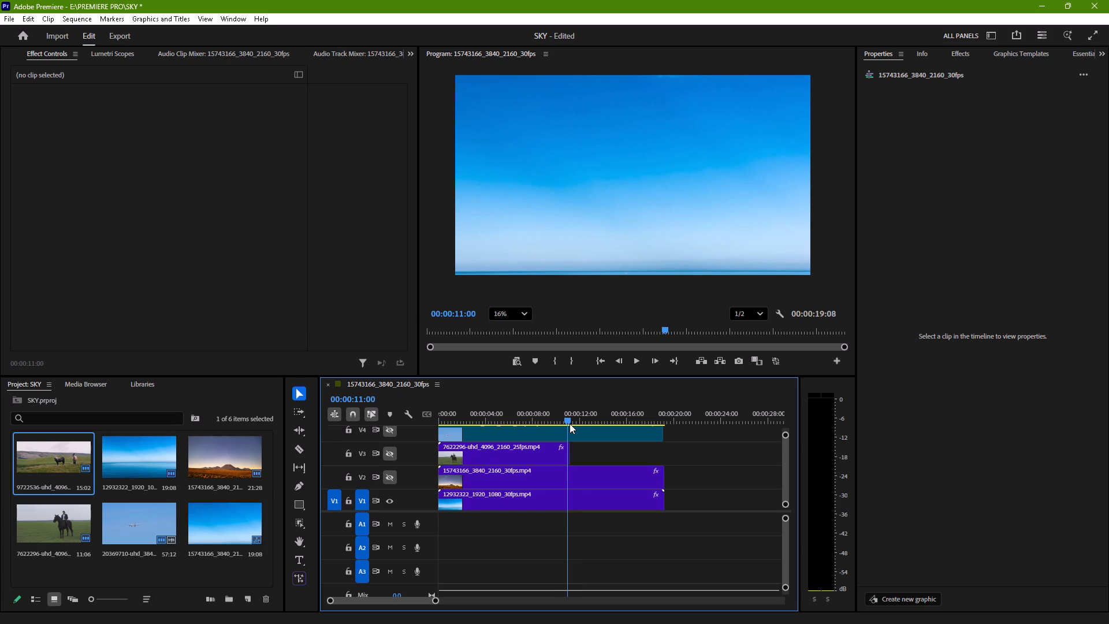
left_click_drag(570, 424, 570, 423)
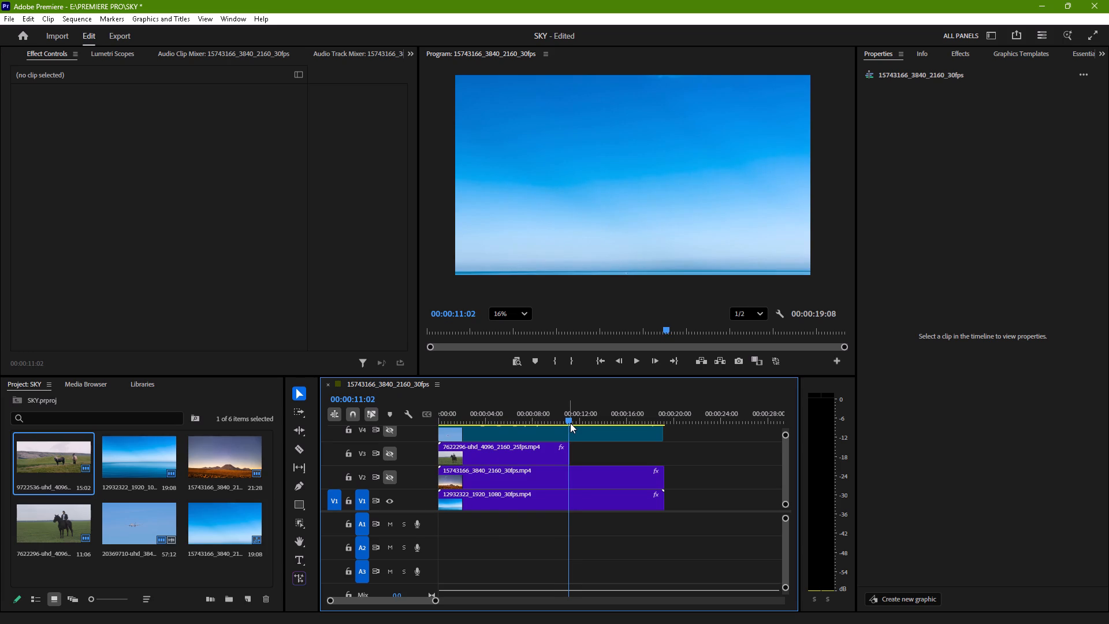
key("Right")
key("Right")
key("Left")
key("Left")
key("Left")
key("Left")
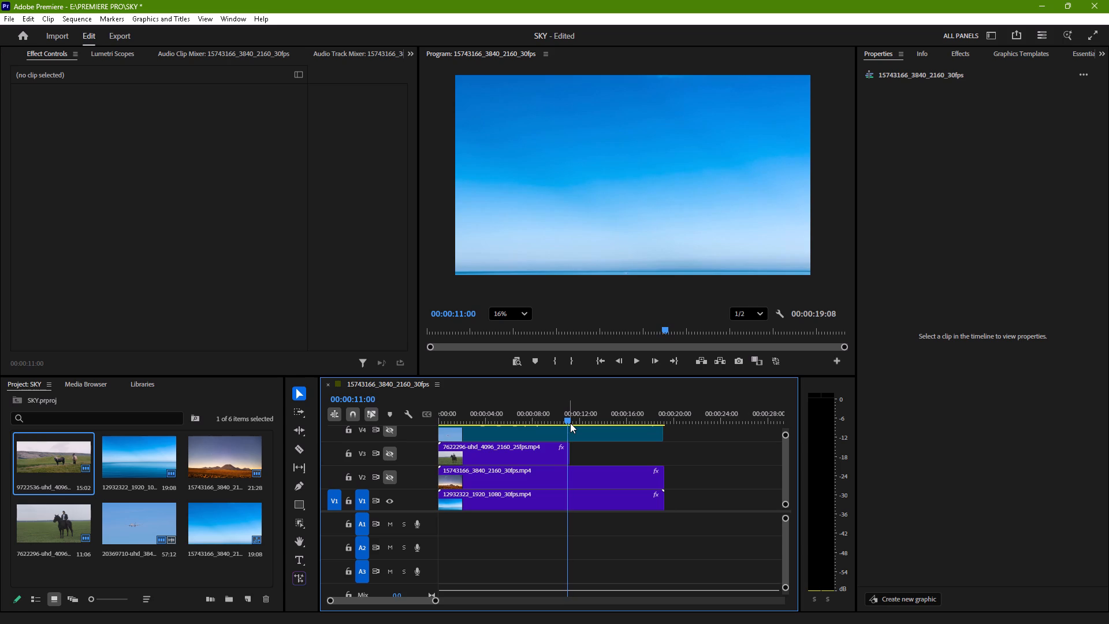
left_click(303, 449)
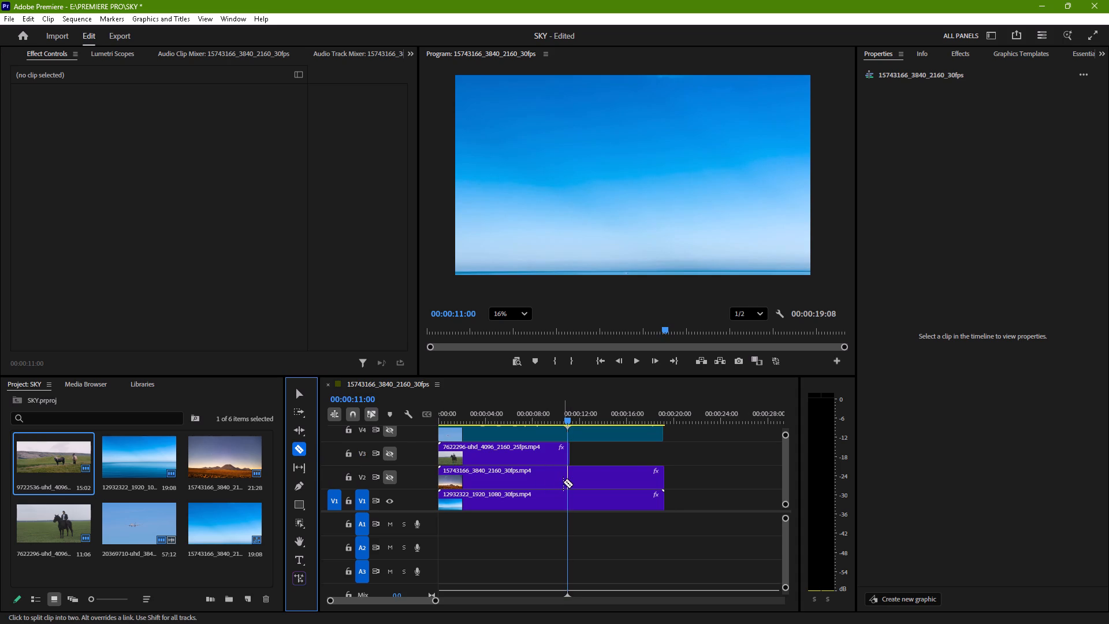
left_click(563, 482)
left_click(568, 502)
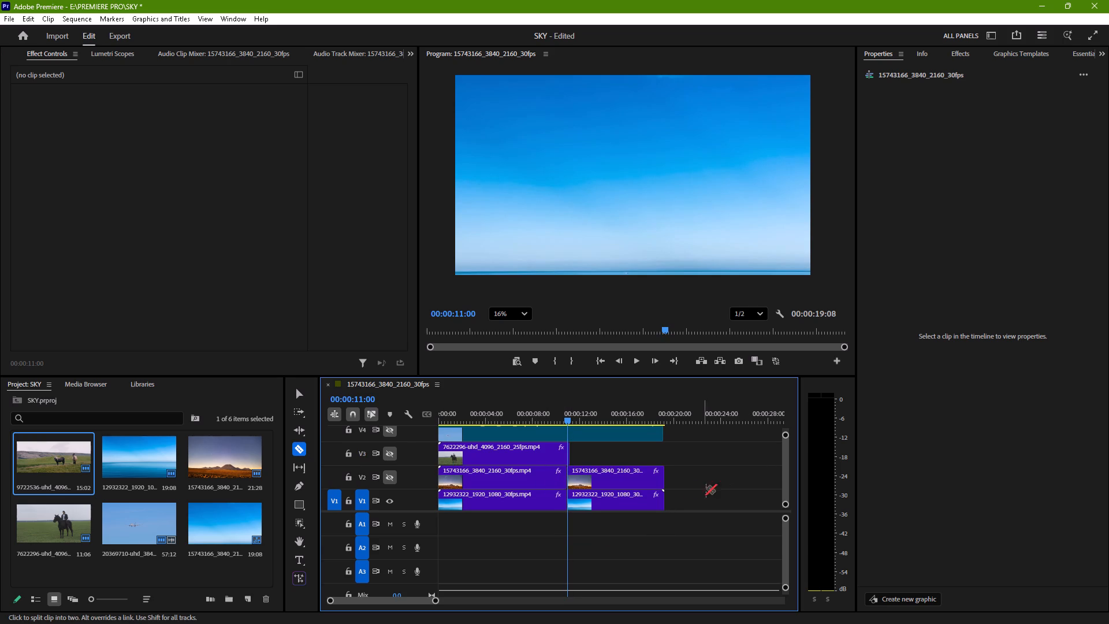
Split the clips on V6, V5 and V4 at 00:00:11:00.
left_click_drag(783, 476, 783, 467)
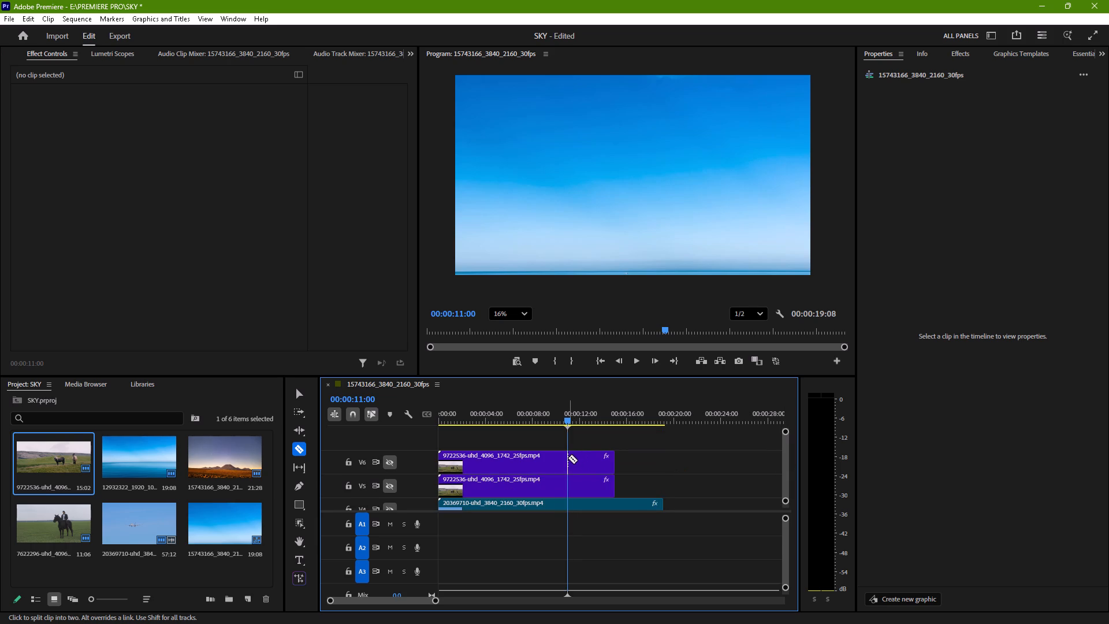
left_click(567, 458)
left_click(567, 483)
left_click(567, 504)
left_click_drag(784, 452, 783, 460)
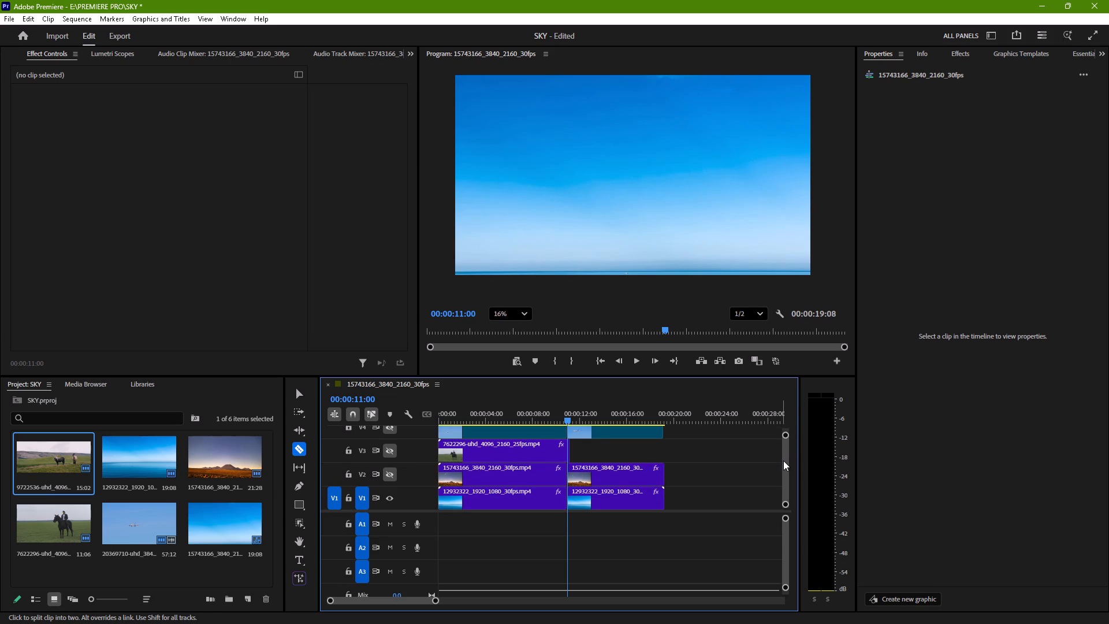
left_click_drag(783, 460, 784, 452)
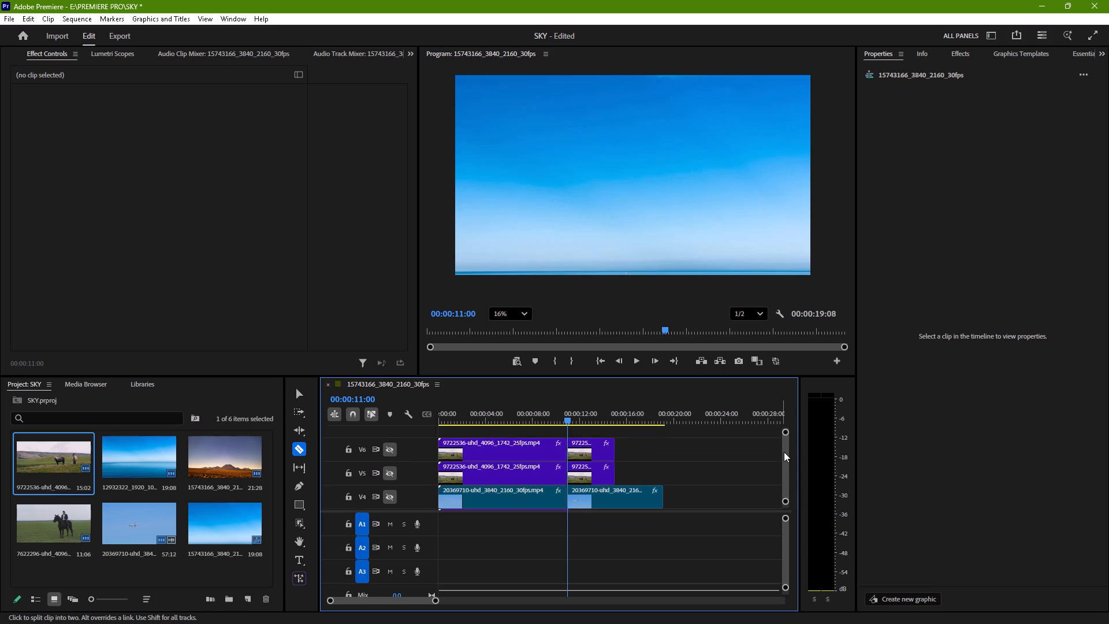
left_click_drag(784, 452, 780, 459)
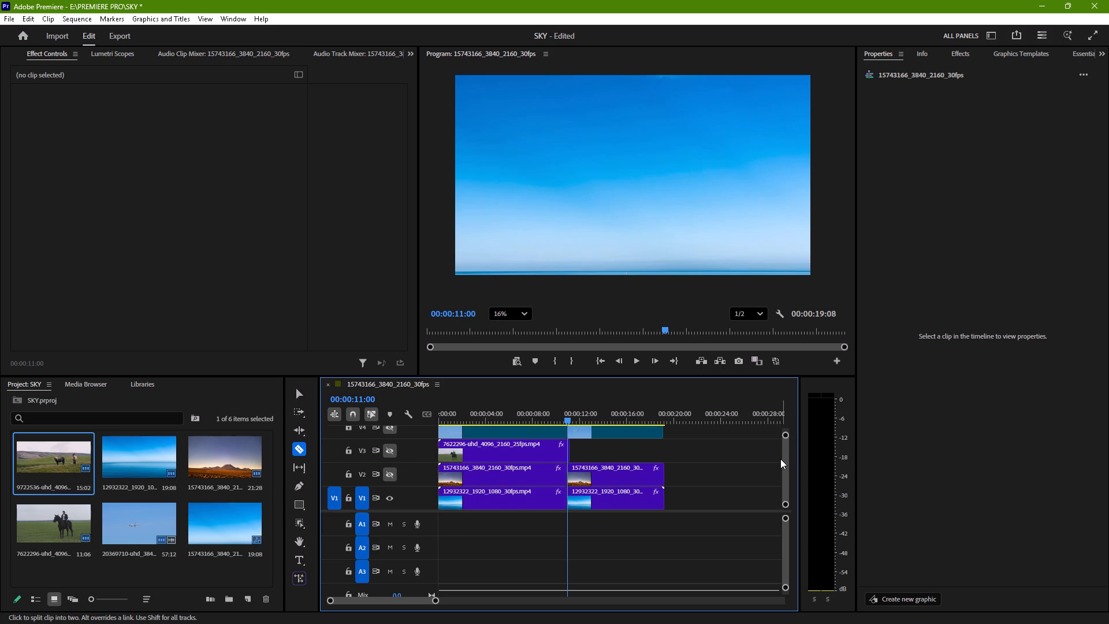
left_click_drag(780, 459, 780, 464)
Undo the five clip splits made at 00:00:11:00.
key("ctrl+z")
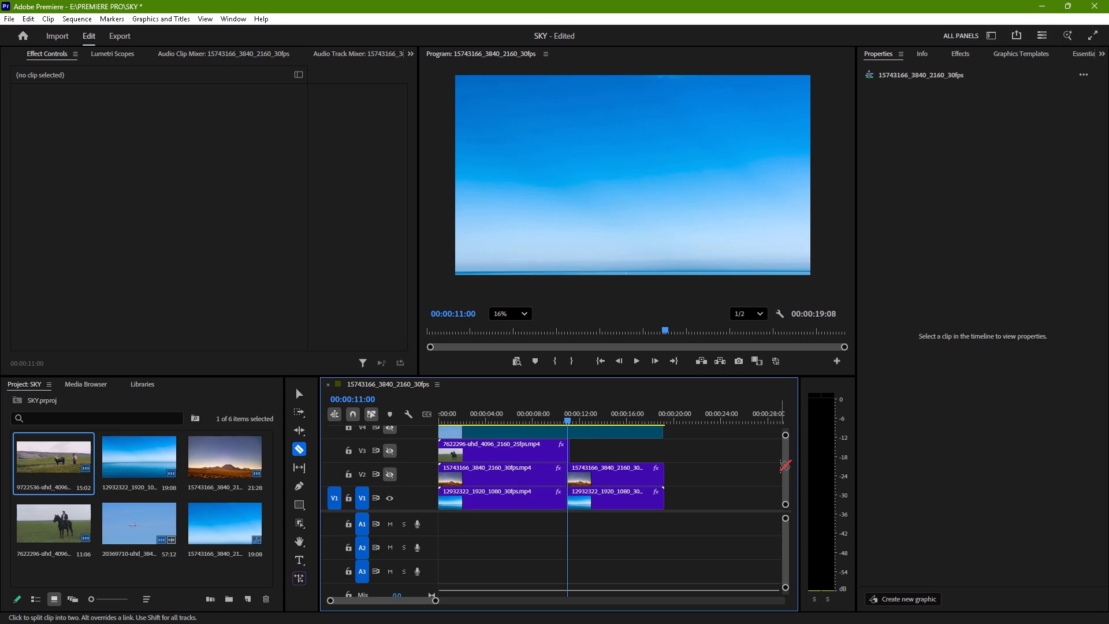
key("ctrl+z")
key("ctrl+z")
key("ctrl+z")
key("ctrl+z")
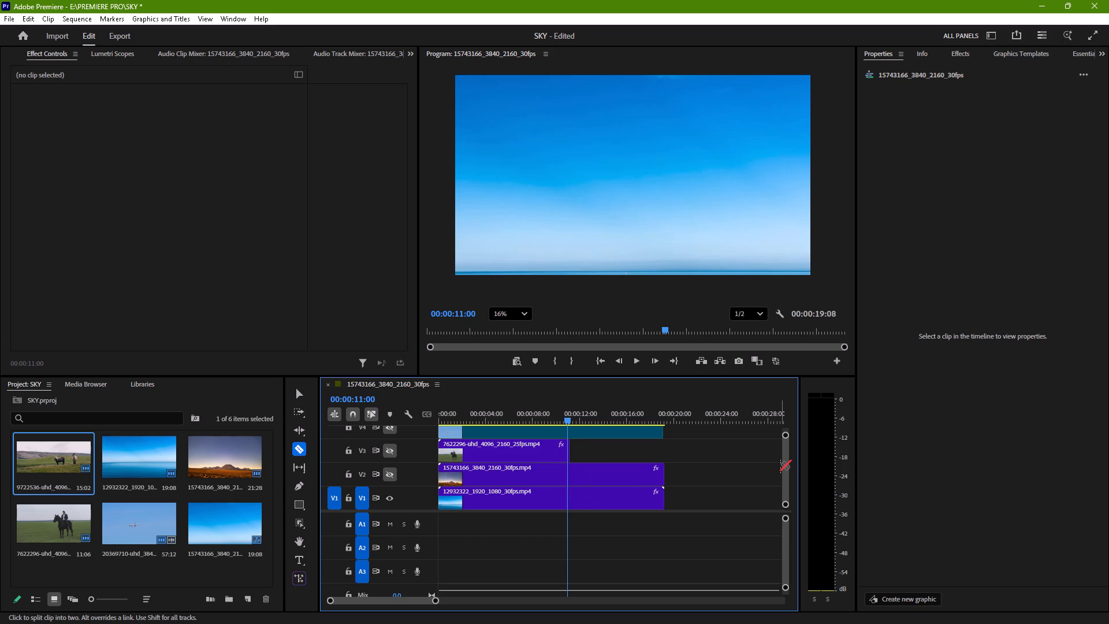
Split the clips on V2, V1, V4, V5 and V6 at 00:00:11:06, where the V3 horse clip ends.
left_click(572, 470)
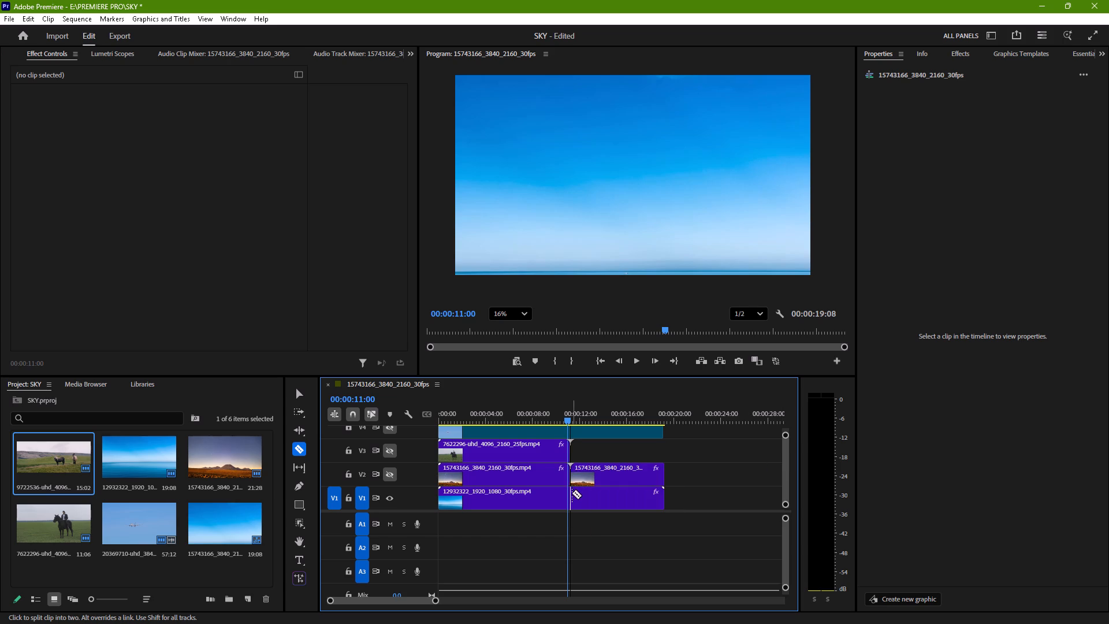
left_click(572, 494)
left_click(572, 434)
left_click_drag(782, 475, 782, 467)
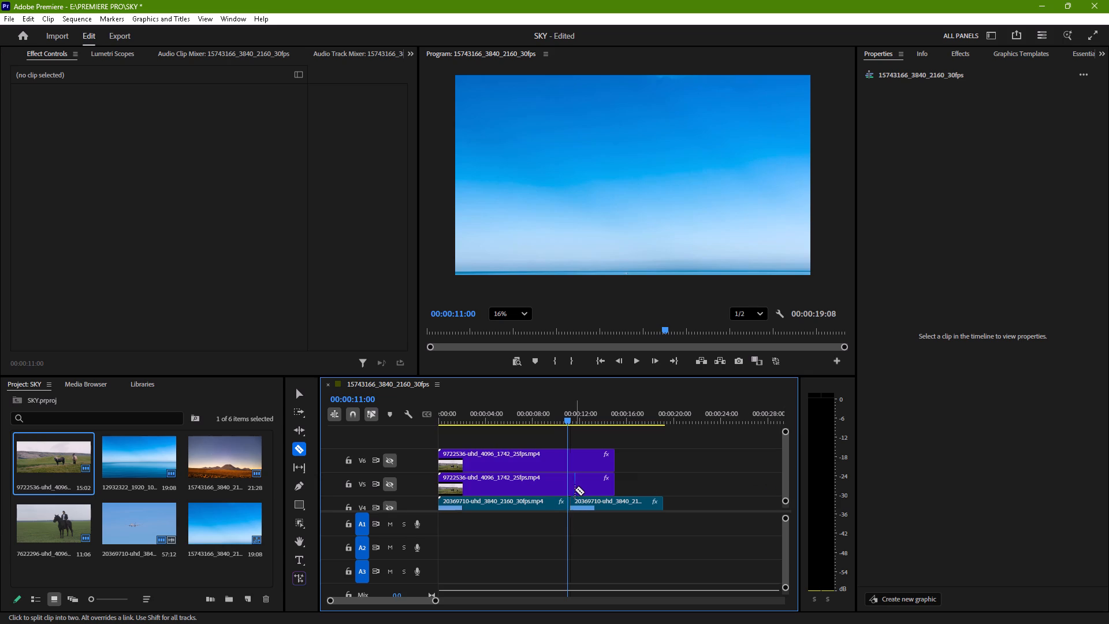
left_click(572, 489)
left_click(574, 467)
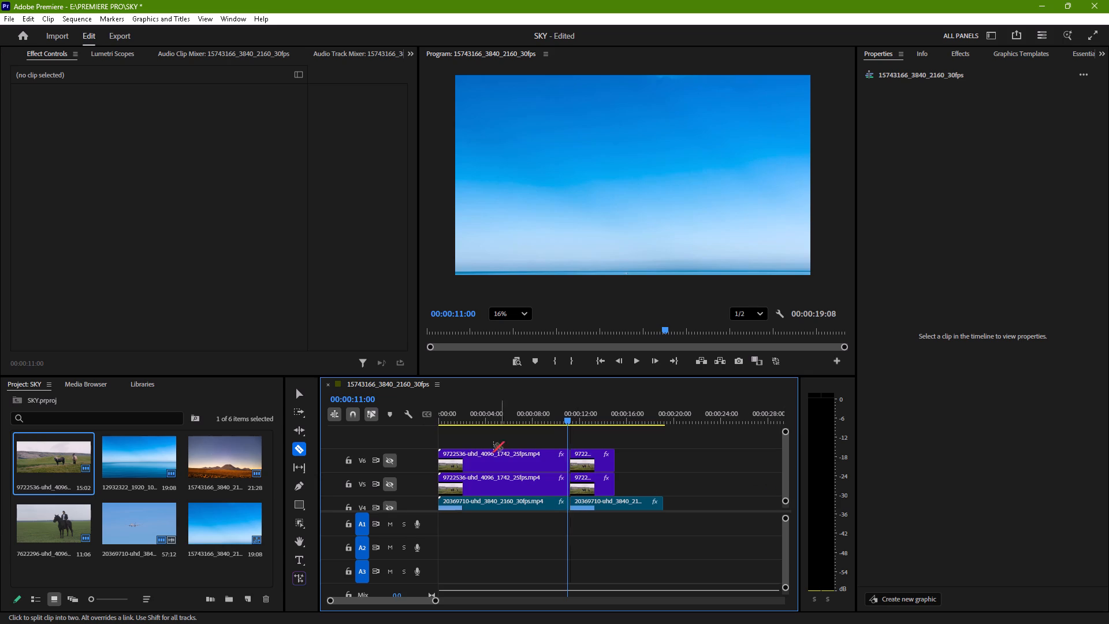
Delete the leftover clip segments after 00:00:11:06 on tracks V6, V5, V4, V2 and V1.
left_click(301, 393)
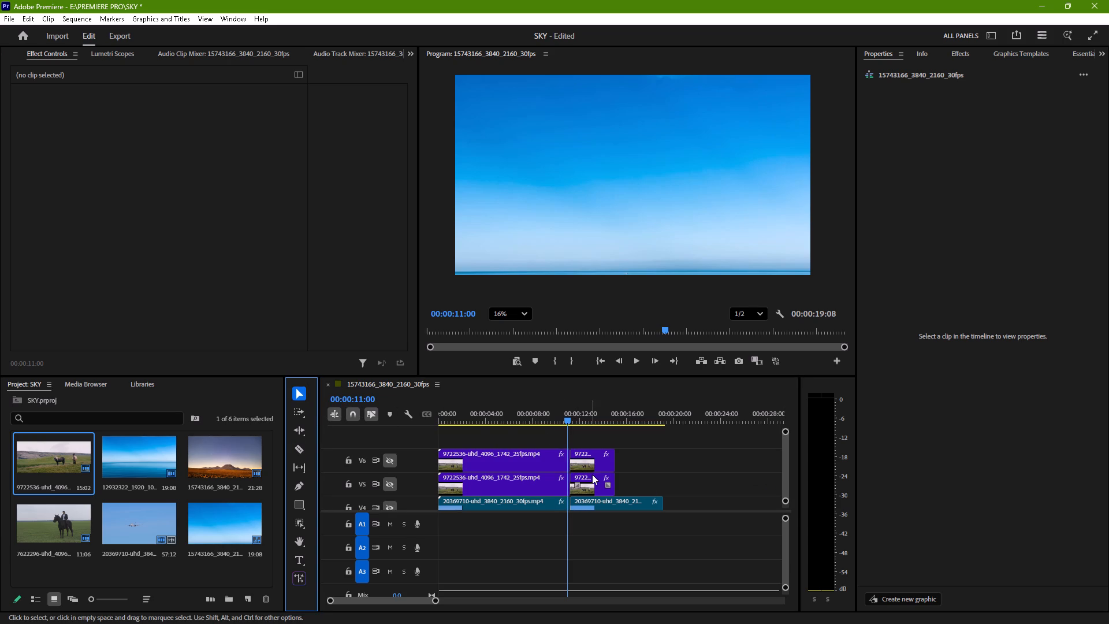
left_click(586, 460)
key("Delete")
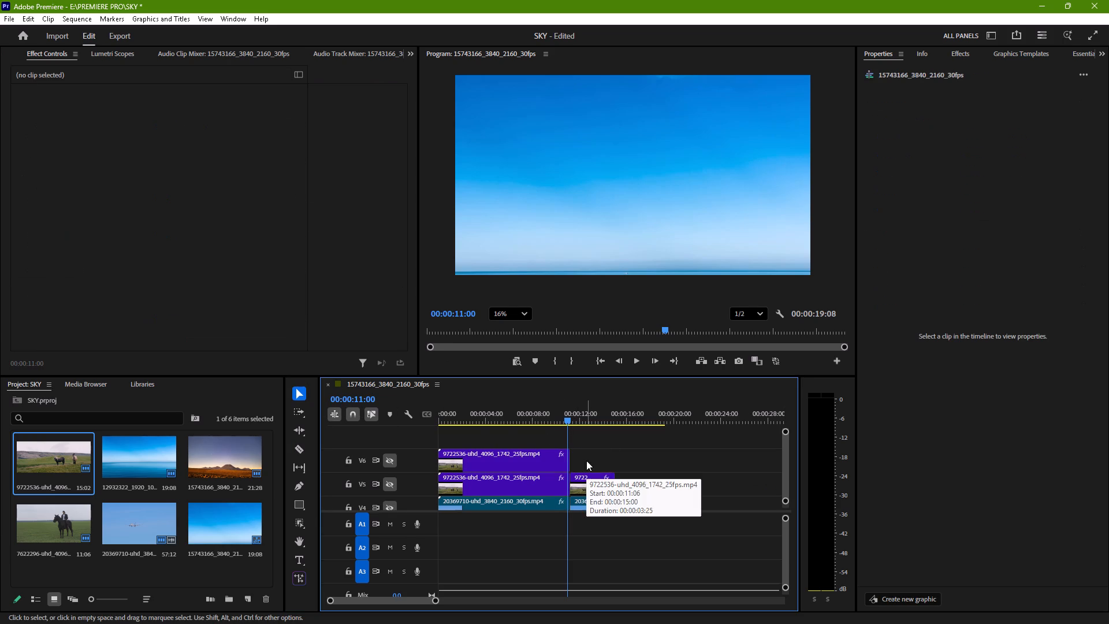
left_click(589, 477)
key("Delete")
left_click(604, 502)
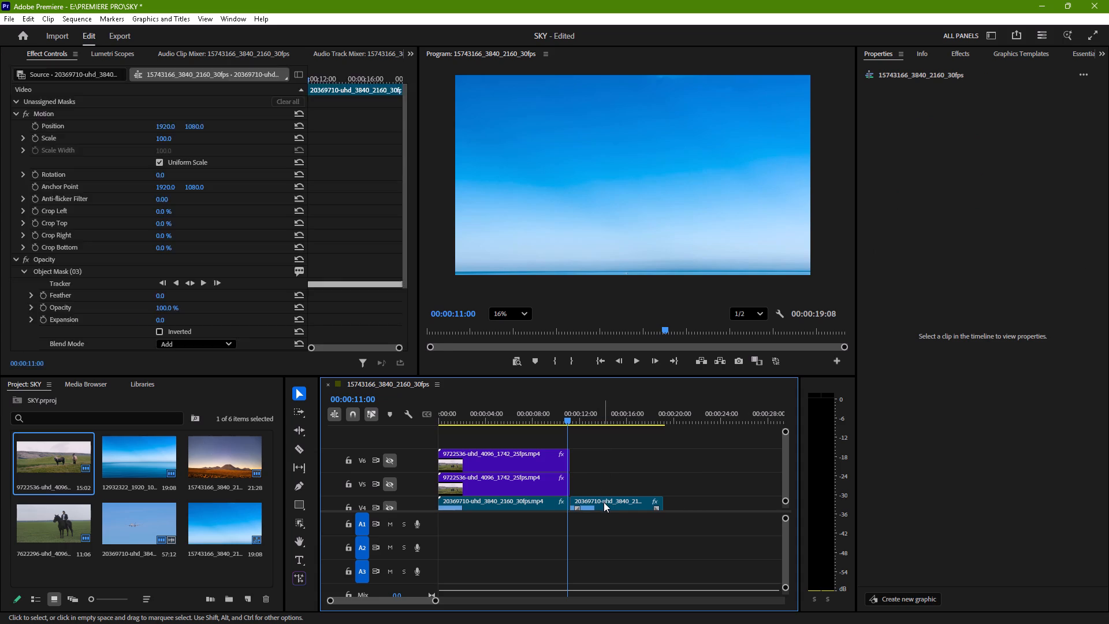
key("Delete")
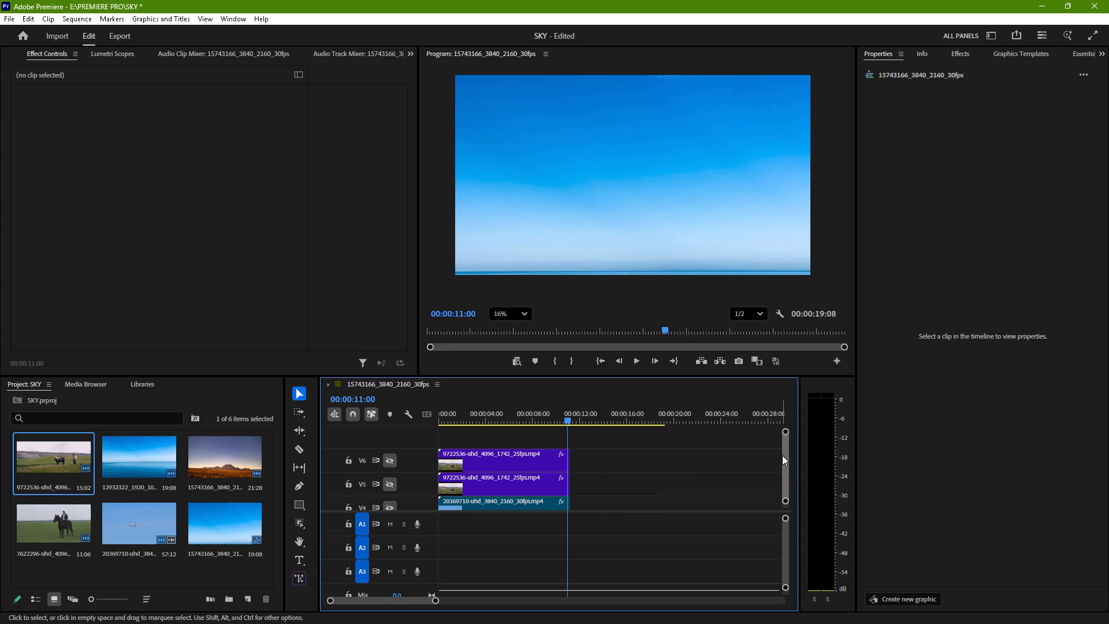
left_click_drag(783, 456, 785, 463)
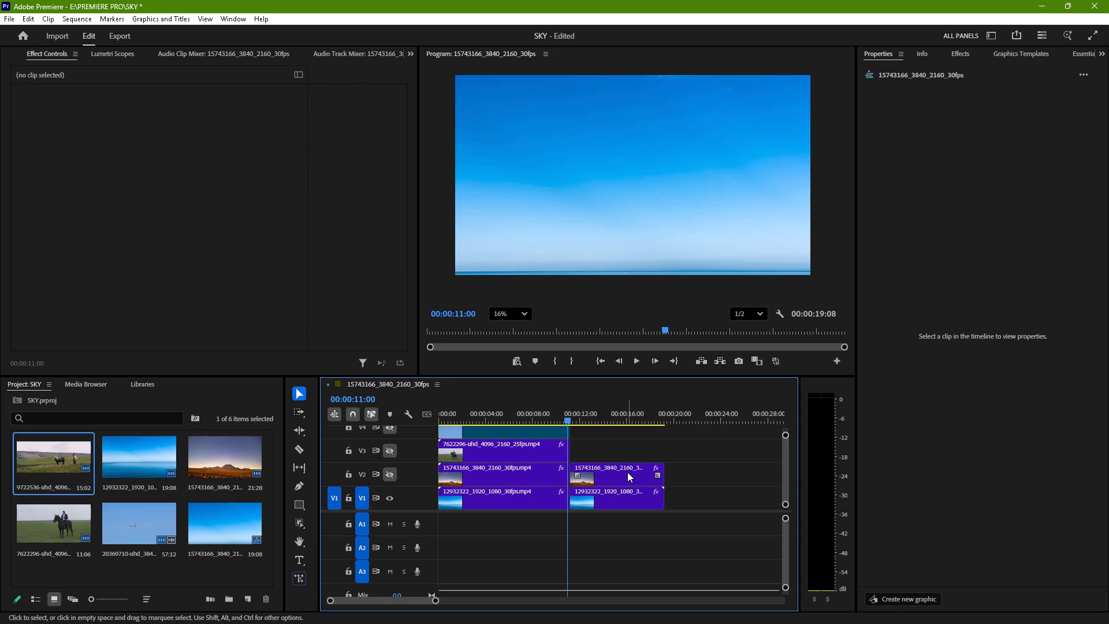
left_click(627, 472)
key("Delete")
left_click(630, 493)
key("Delete")
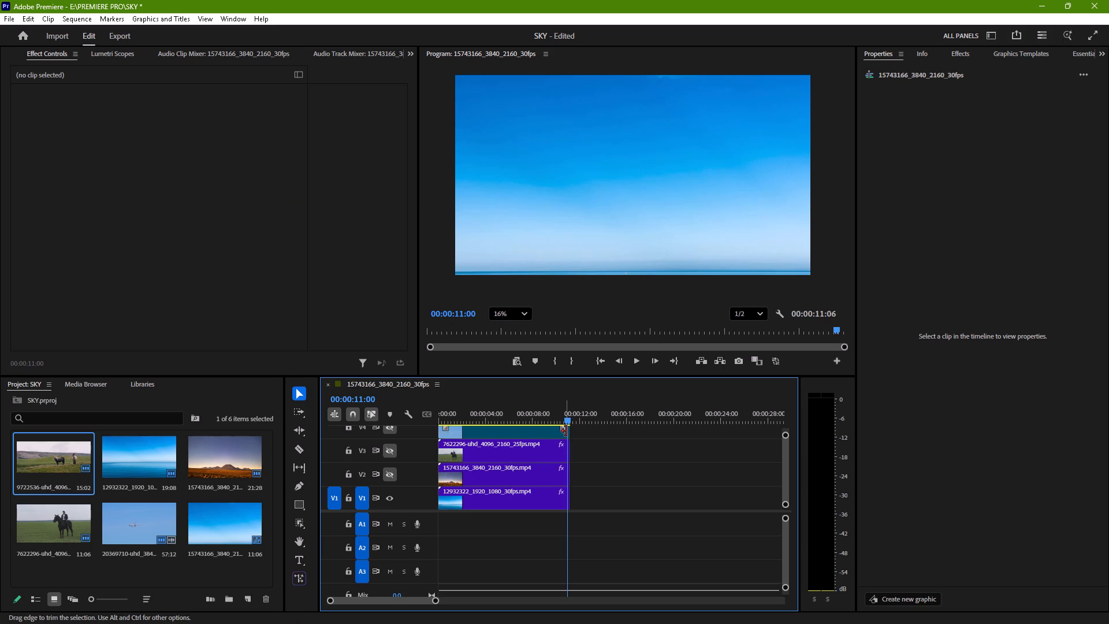
Return the playhead to the start of the sequence at 00:00:00:00.
left_click_drag(568, 421, 402, 441)
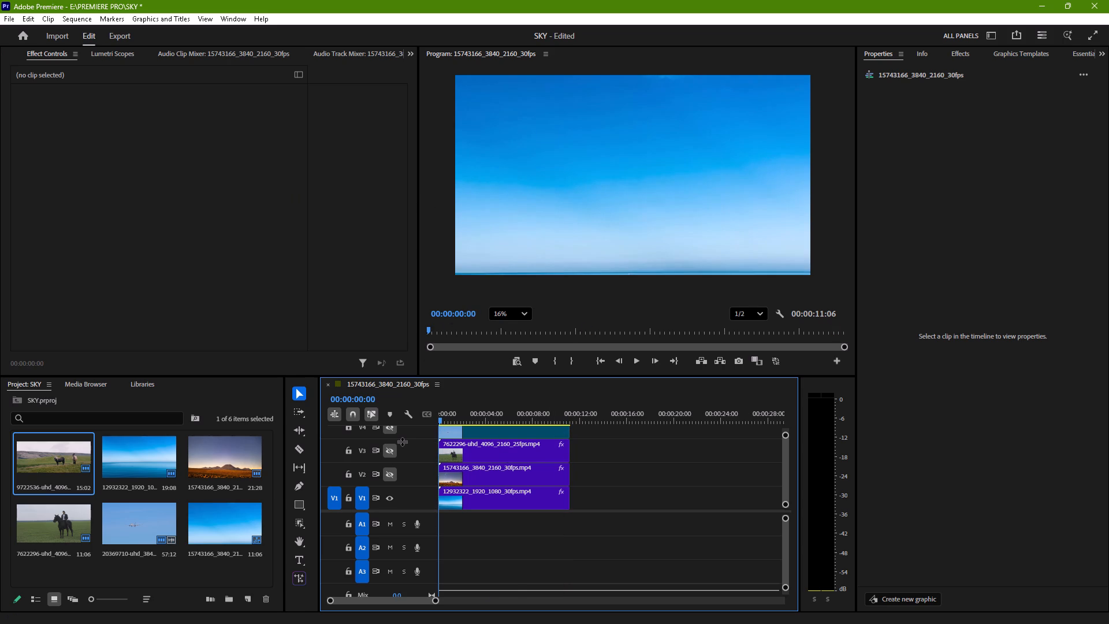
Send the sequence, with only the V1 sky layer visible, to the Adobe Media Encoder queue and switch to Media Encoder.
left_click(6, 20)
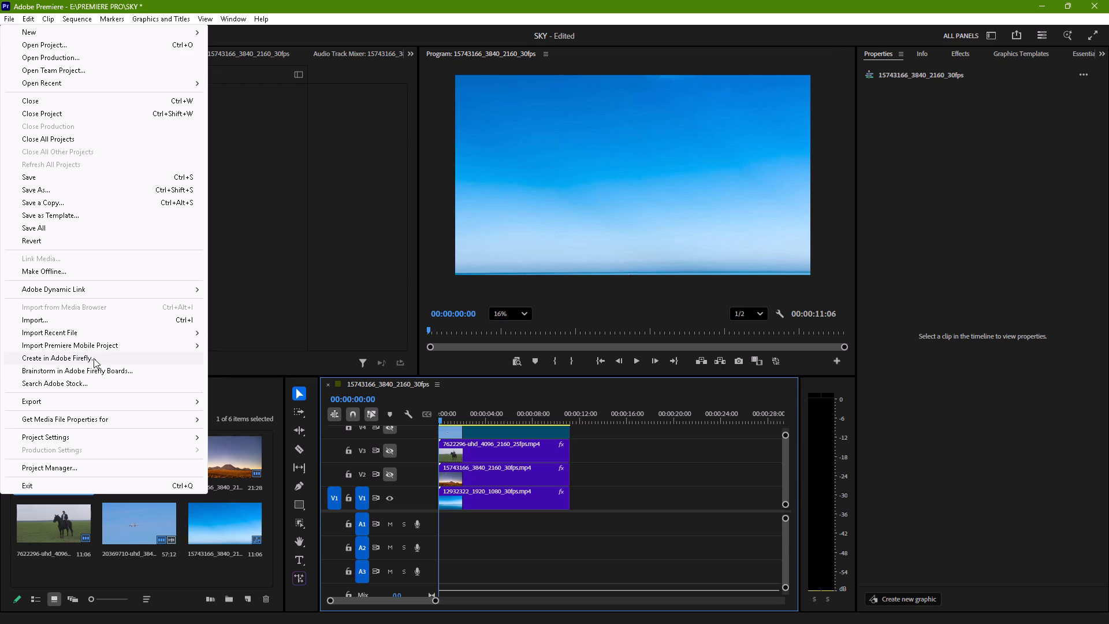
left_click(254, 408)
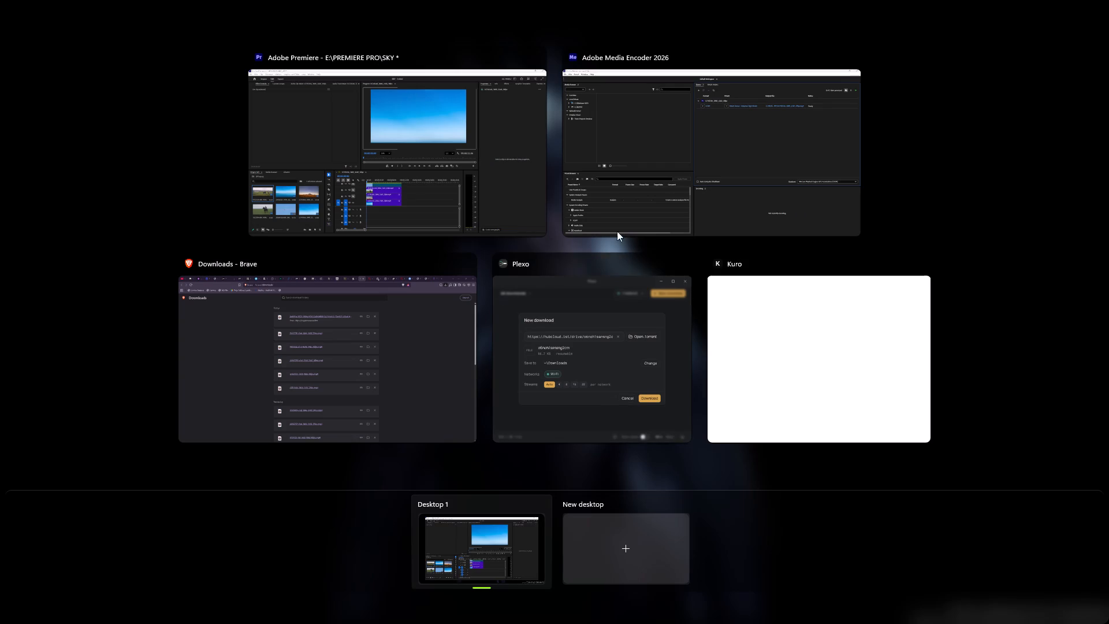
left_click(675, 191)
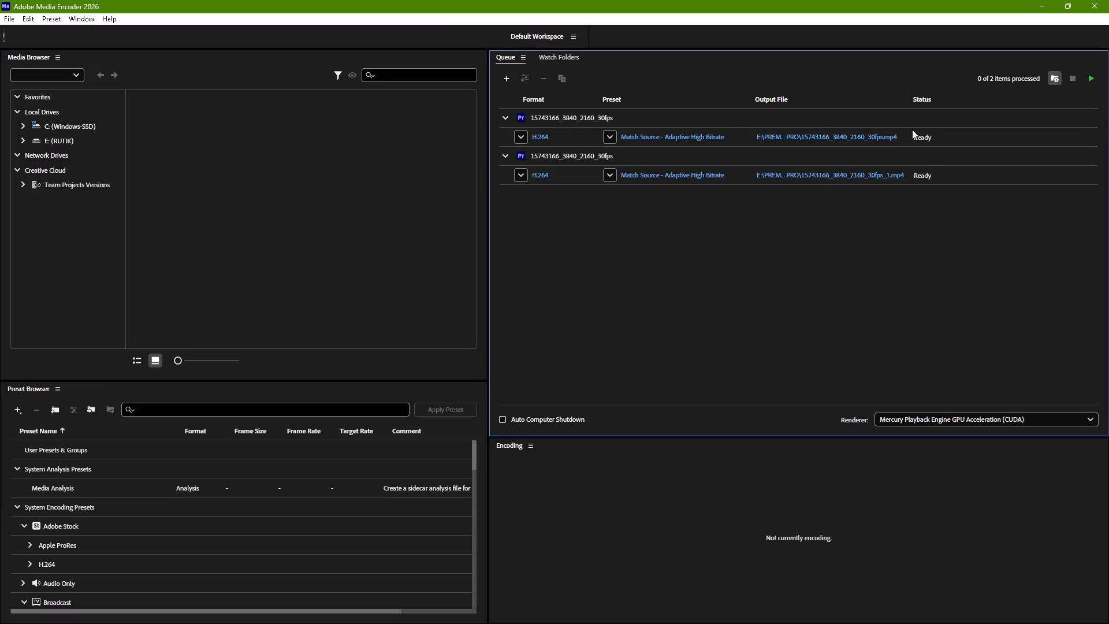
Remove both 15743166_3840_2160_30fps export items from the encoding queue.
left_click(921, 134)
left_click(921, 134)
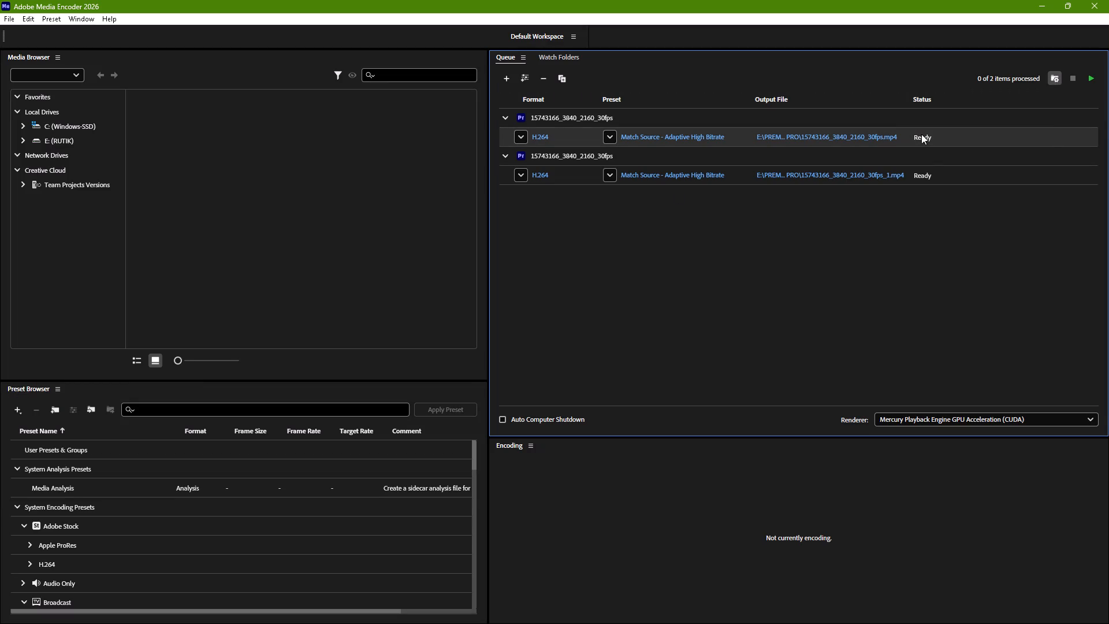
right_click(921, 134)
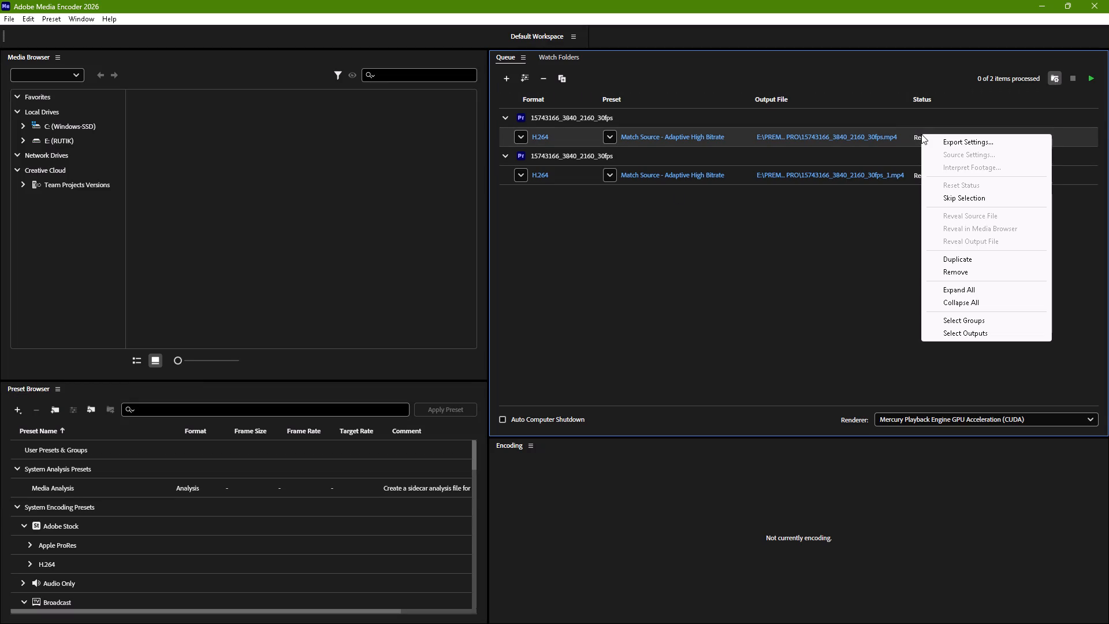
left_click(958, 269)
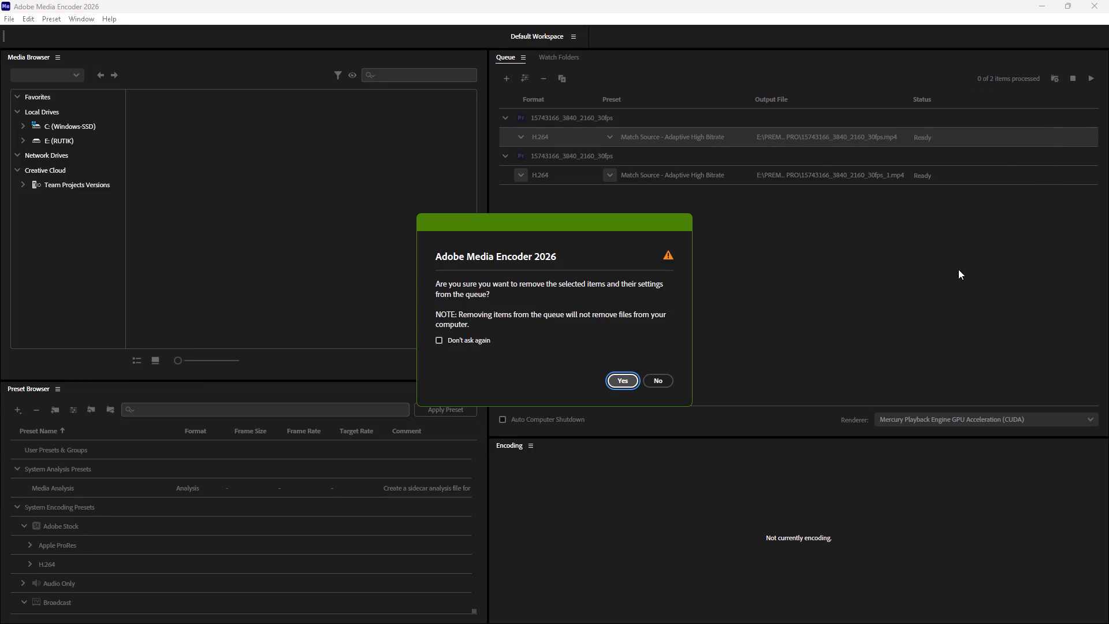
left_click(627, 378)
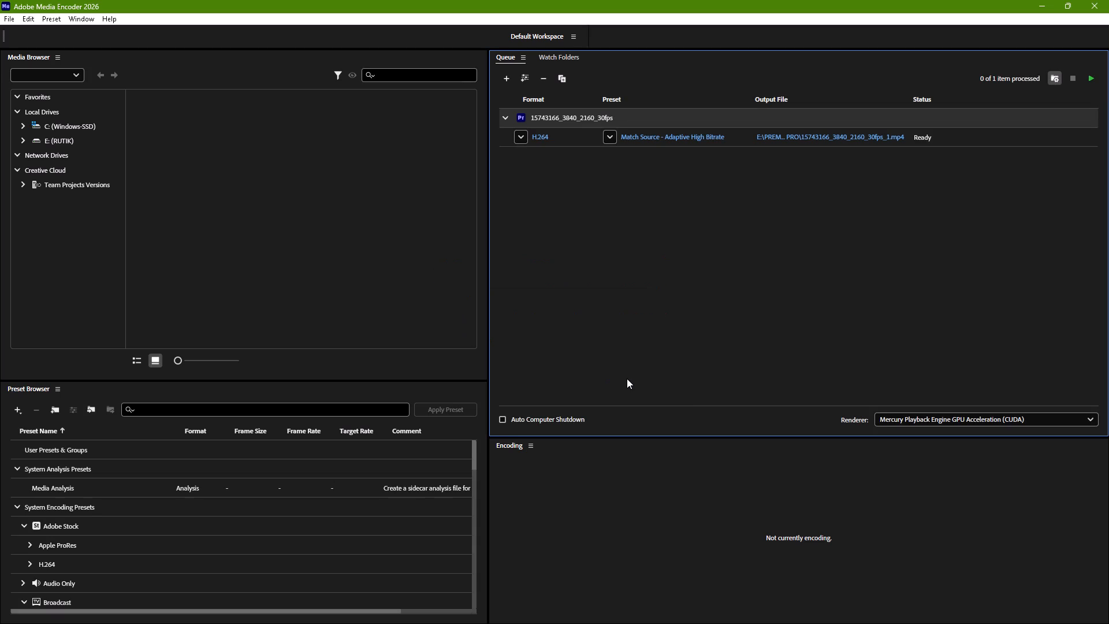
left_click(940, 118)
right_click(940, 118)
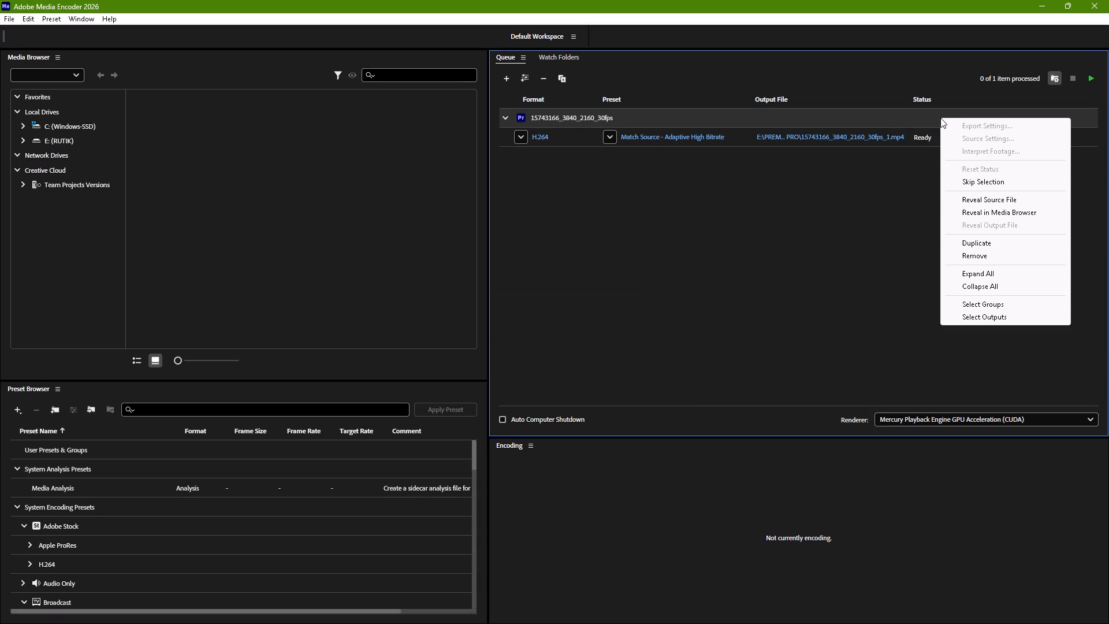
left_click(978, 258)
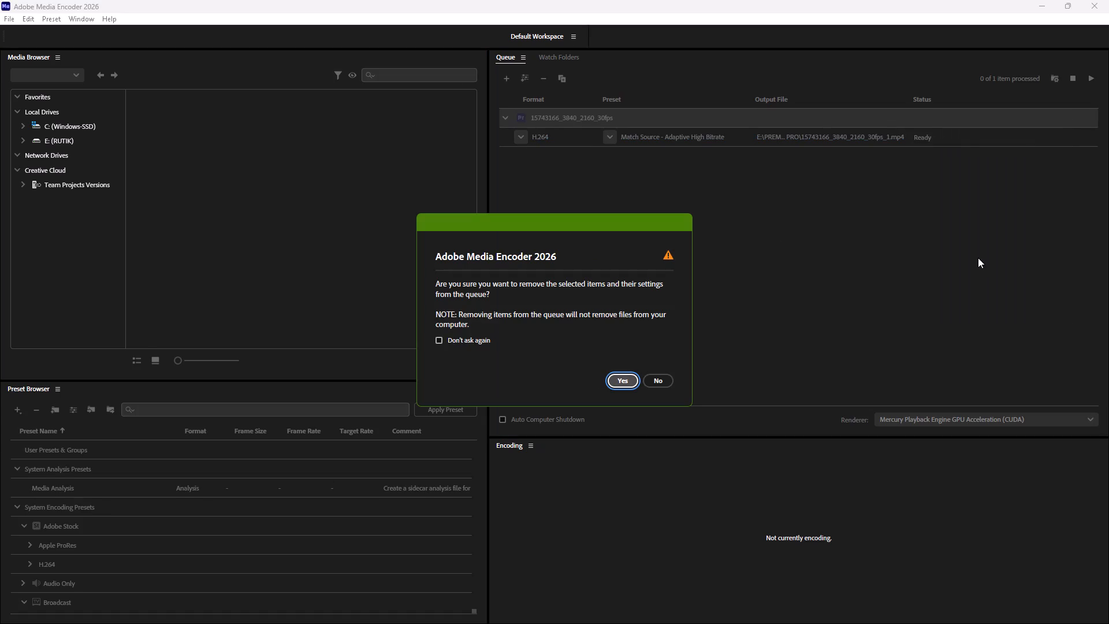
left_click(627, 378)
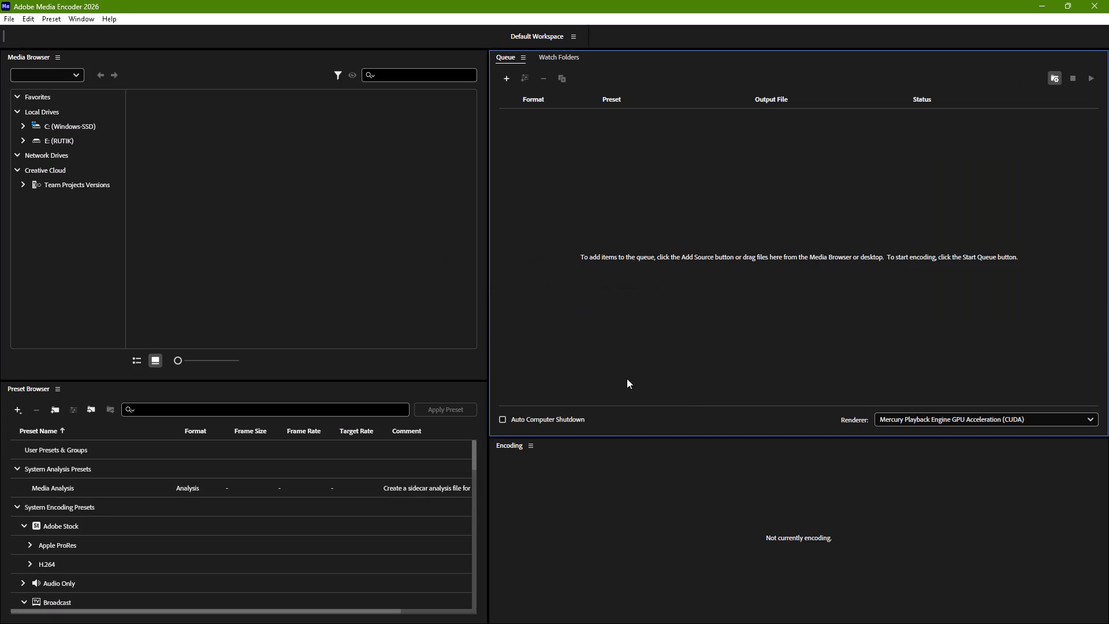
Switch to Premiere, send the V1-only sky sequence to Adobe Media Encoder again, and return to Media Encoder.
left_click(708, 176)
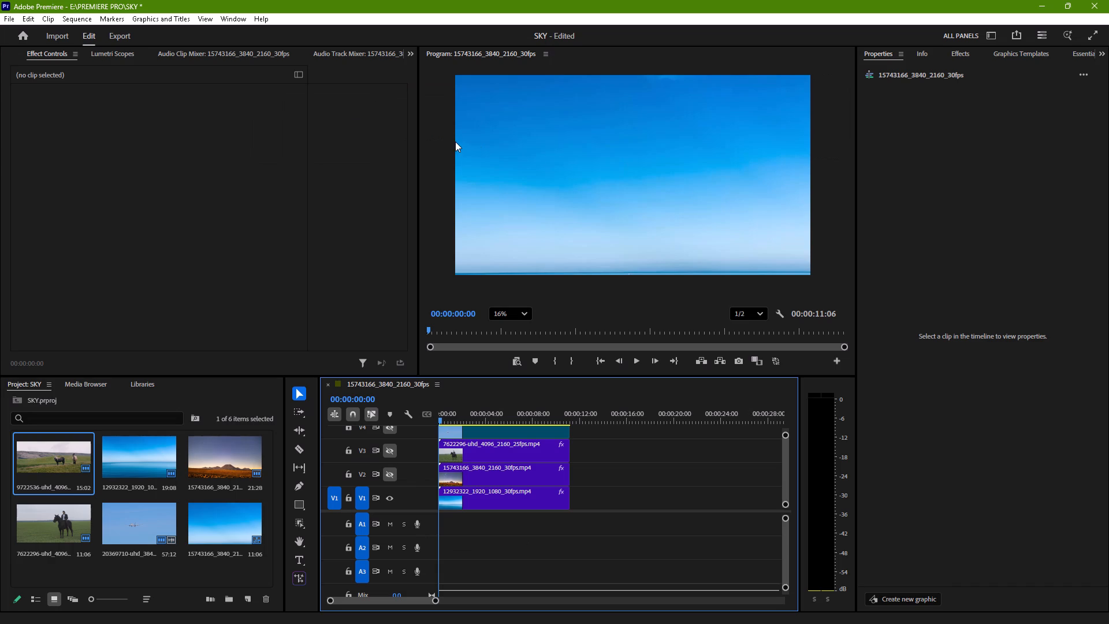
left_click(9, 18)
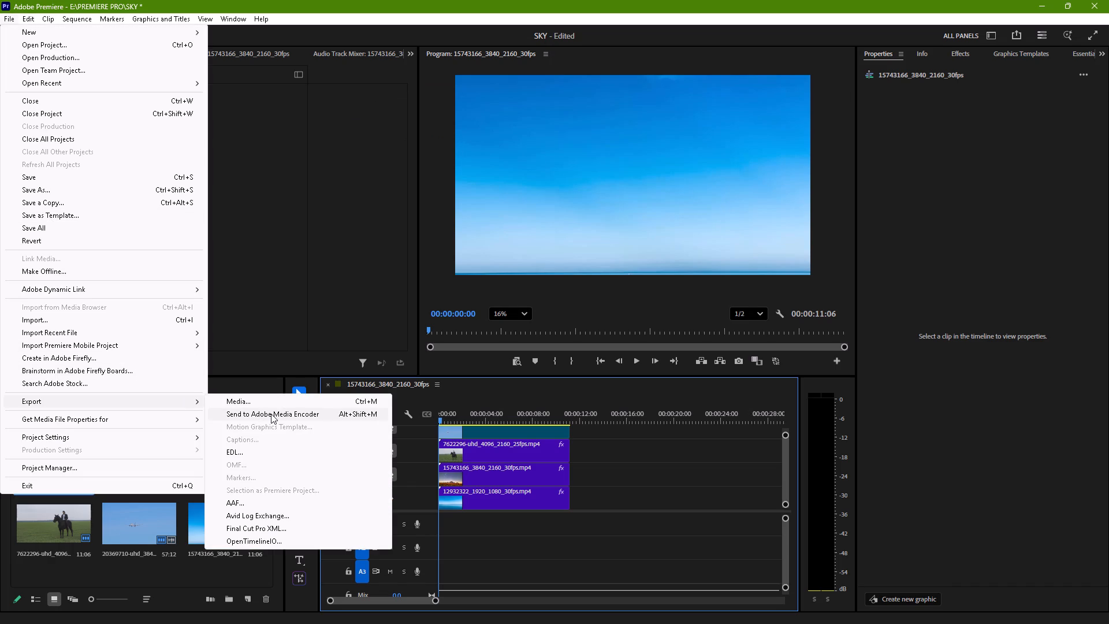
left_click(271, 414)
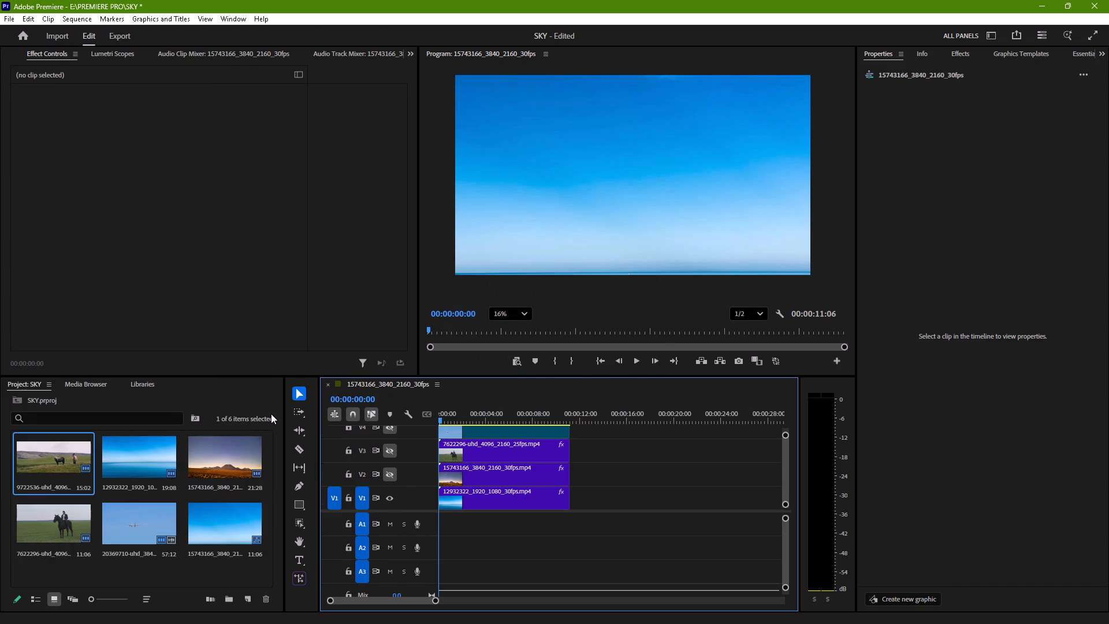
left_click(644, 159)
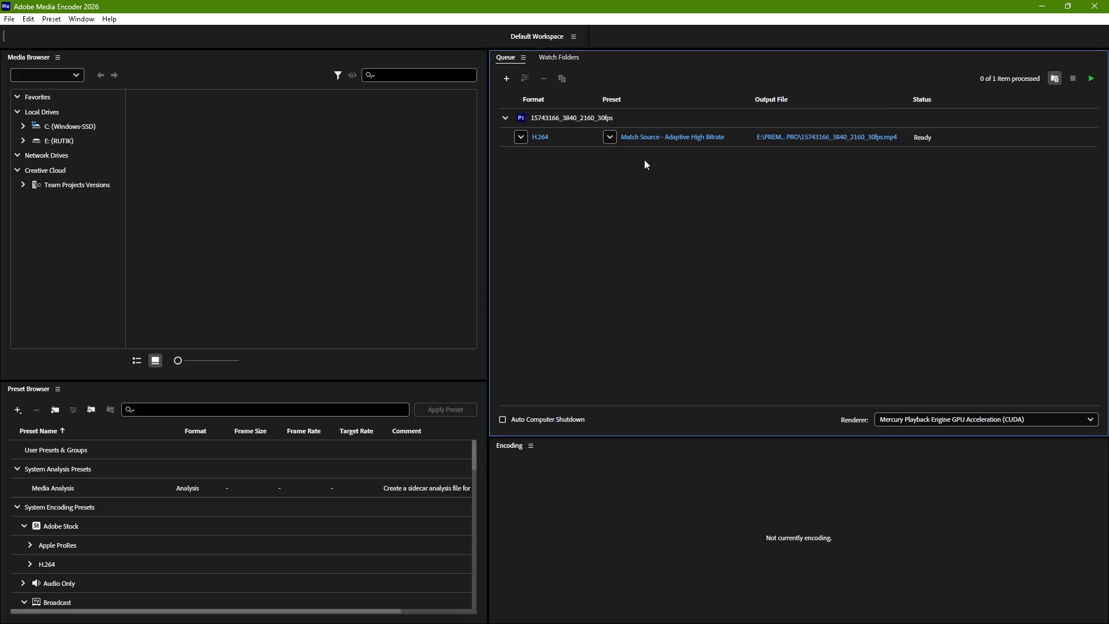
Set the queued export's output file to SKY BG in the VIDEO EXPORT folder on drive E.
left_click(850, 139)
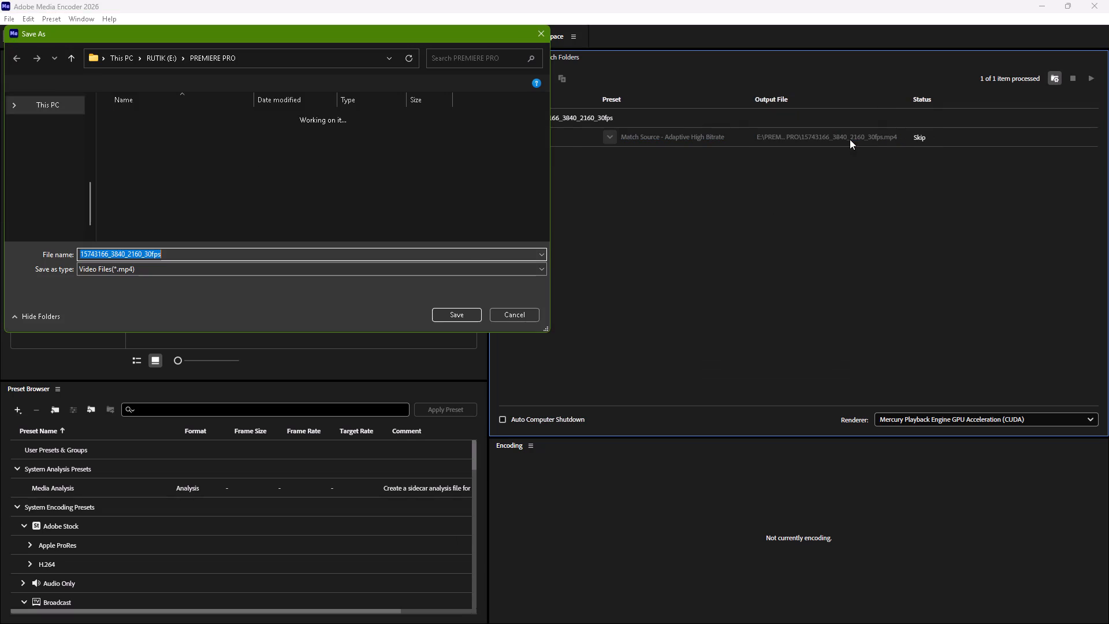
left_click(155, 60)
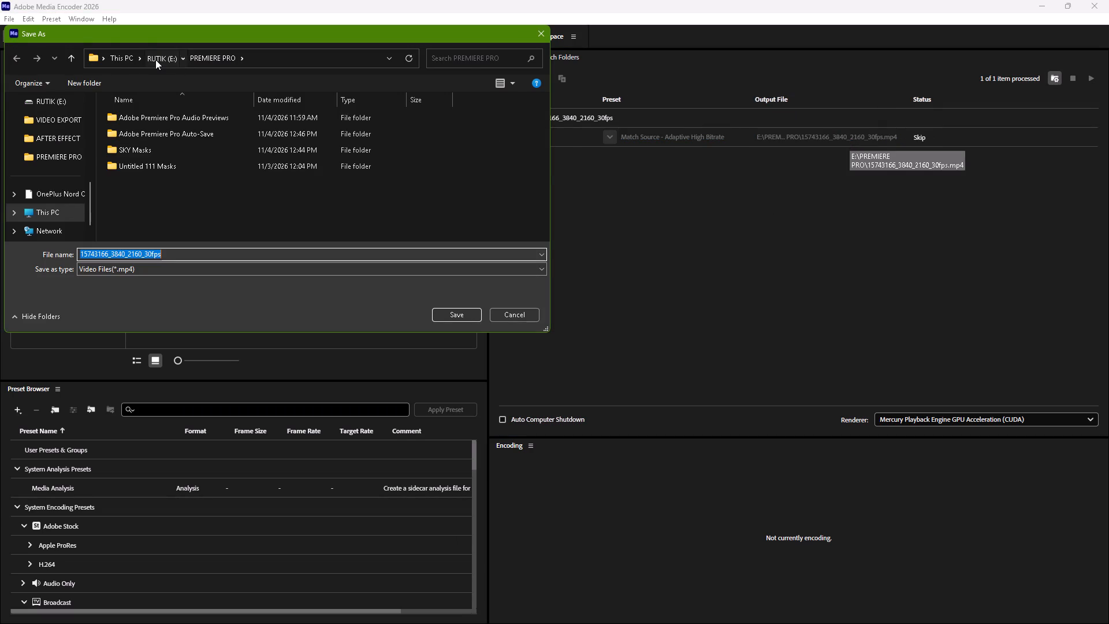
scroll(265, 158, "down", 2)
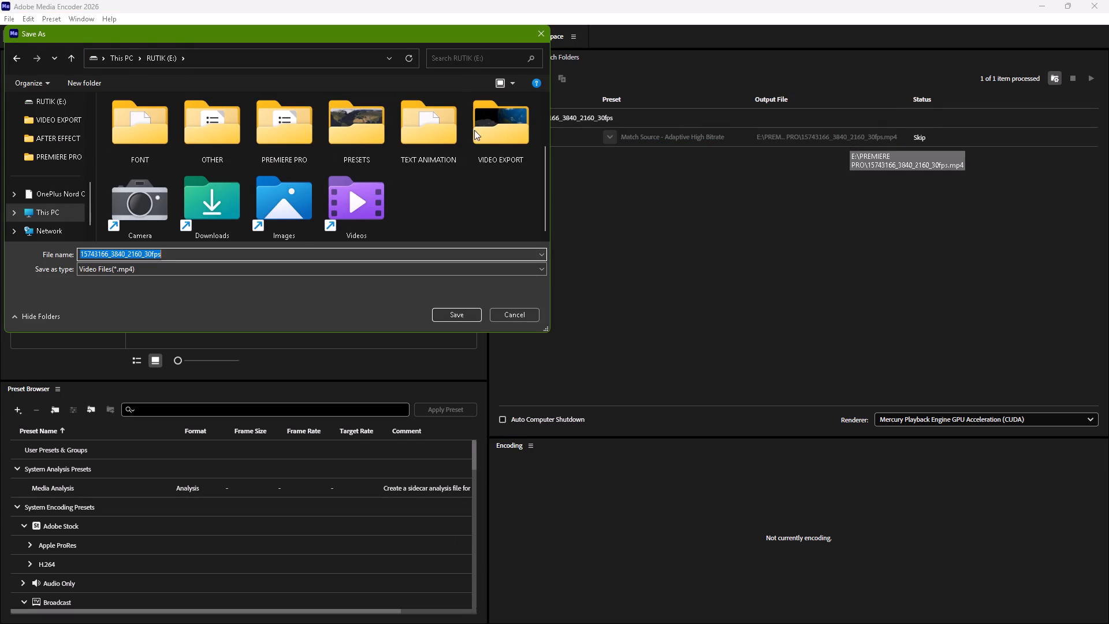
triple_click(492, 133)
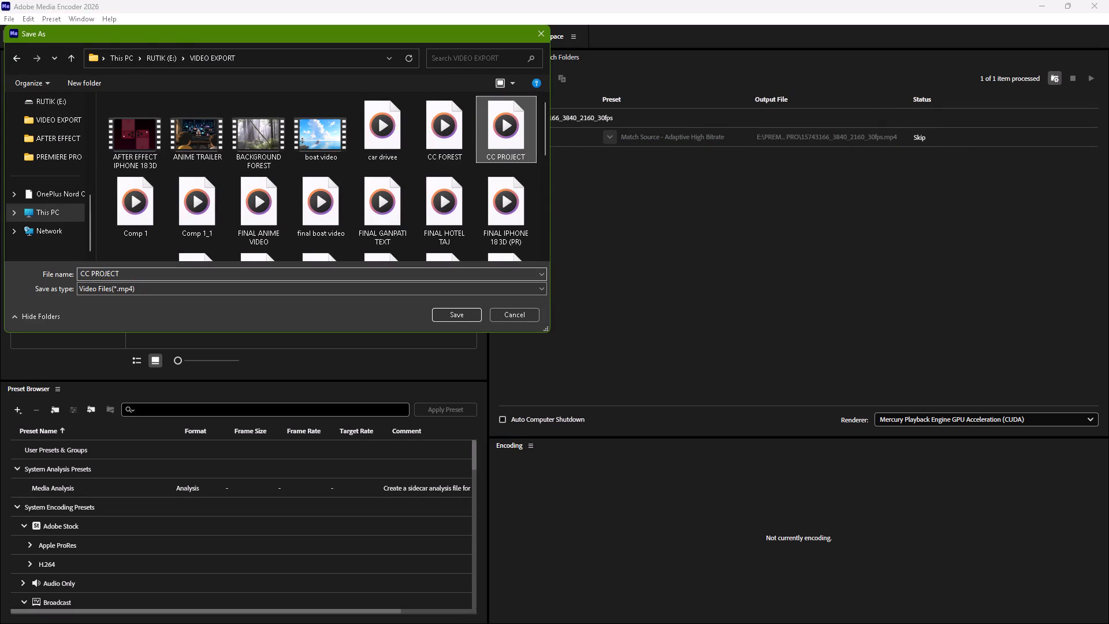
left_click(262, 276)
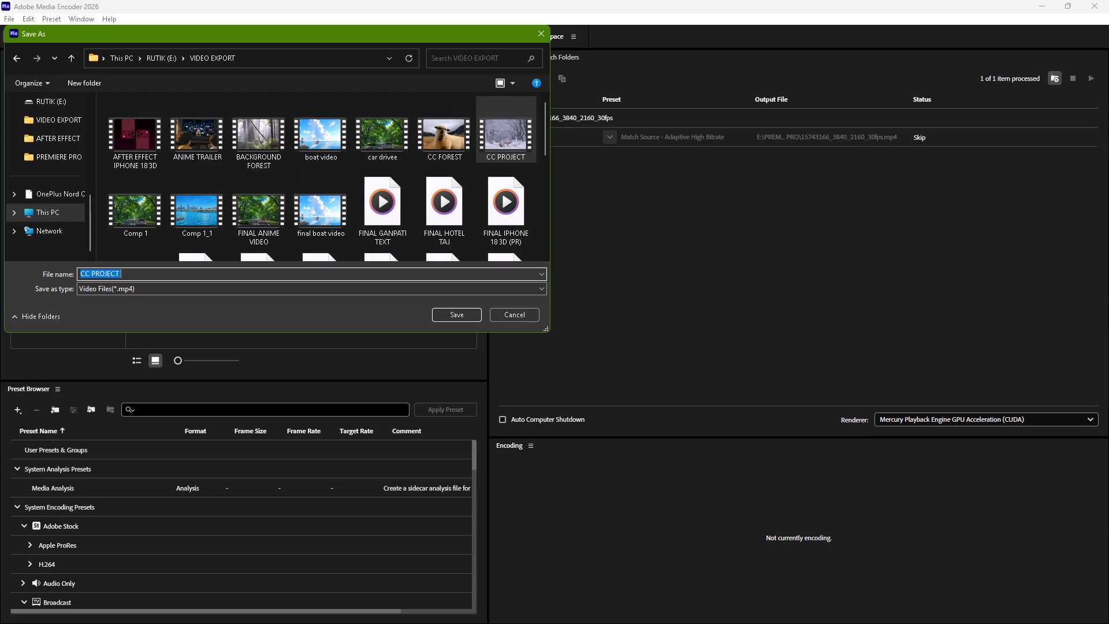
type("SKY BG")
left_click(471, 318)
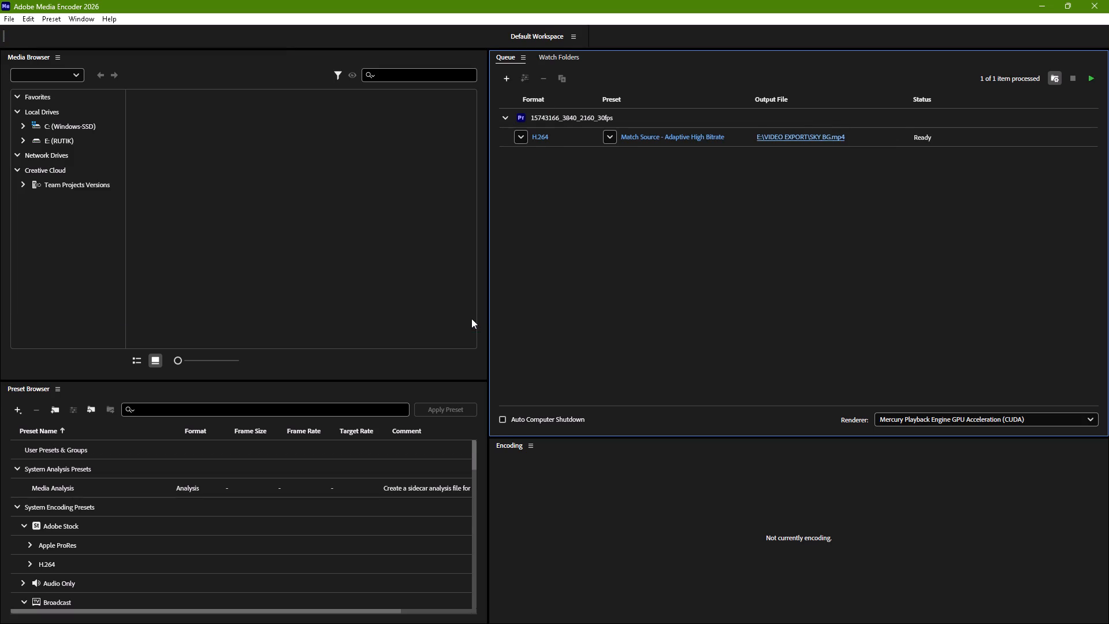
Start encoding the queue to render SKY BG.mp4.
left_click(1093, 77)
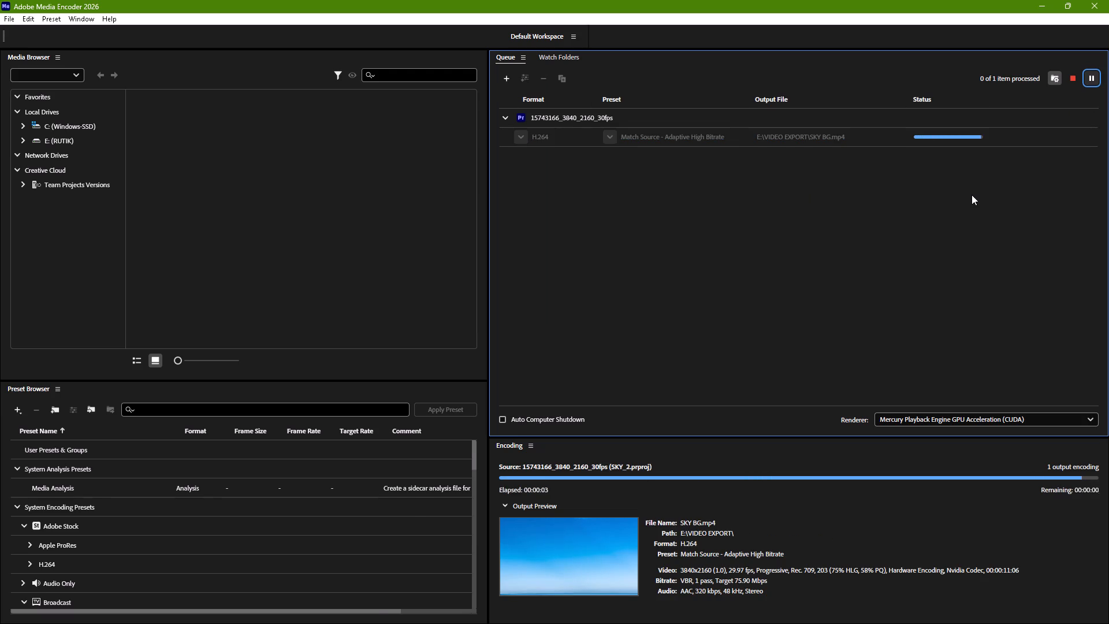
Switch to Premiere, show track V2, and hide track V1 so only the desert land layer is output.
left_click(656, 188)
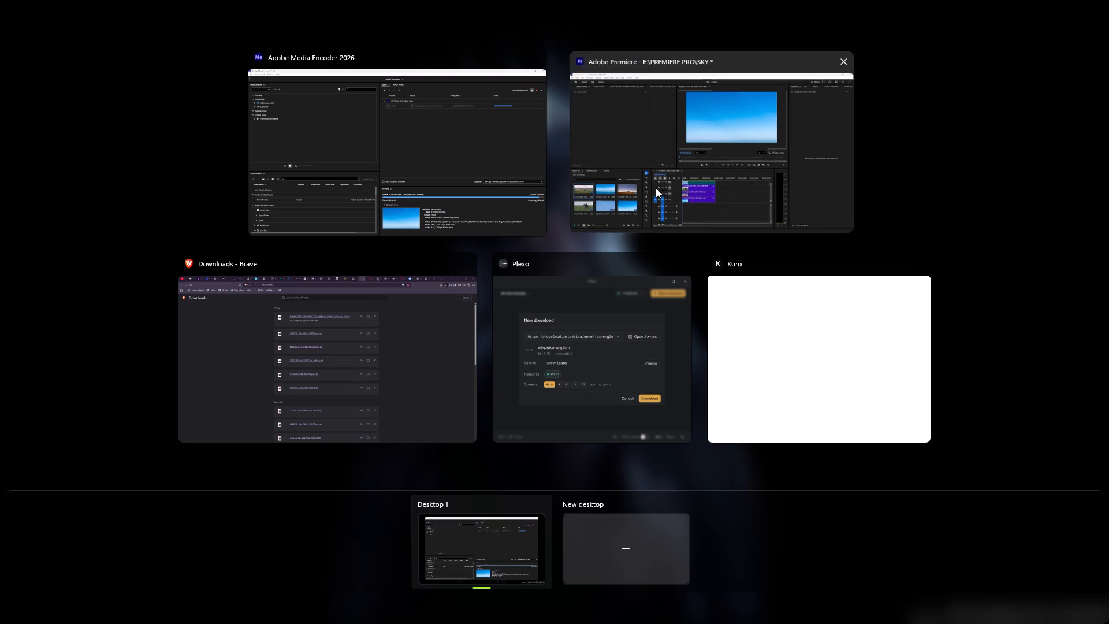
left_click(390, 476)
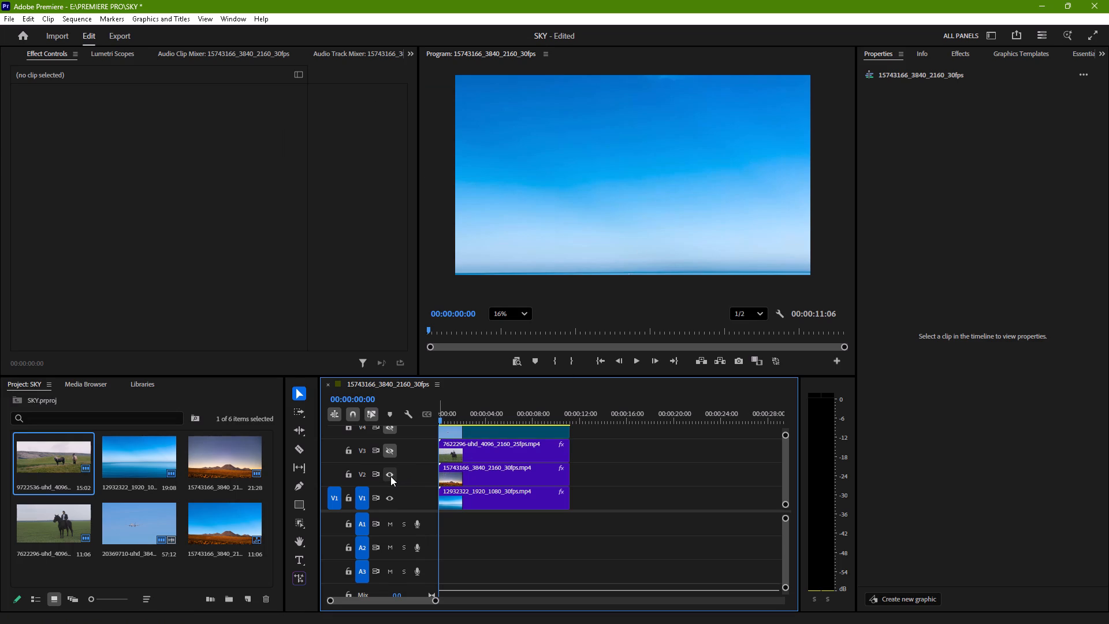
left_click(387, 501)
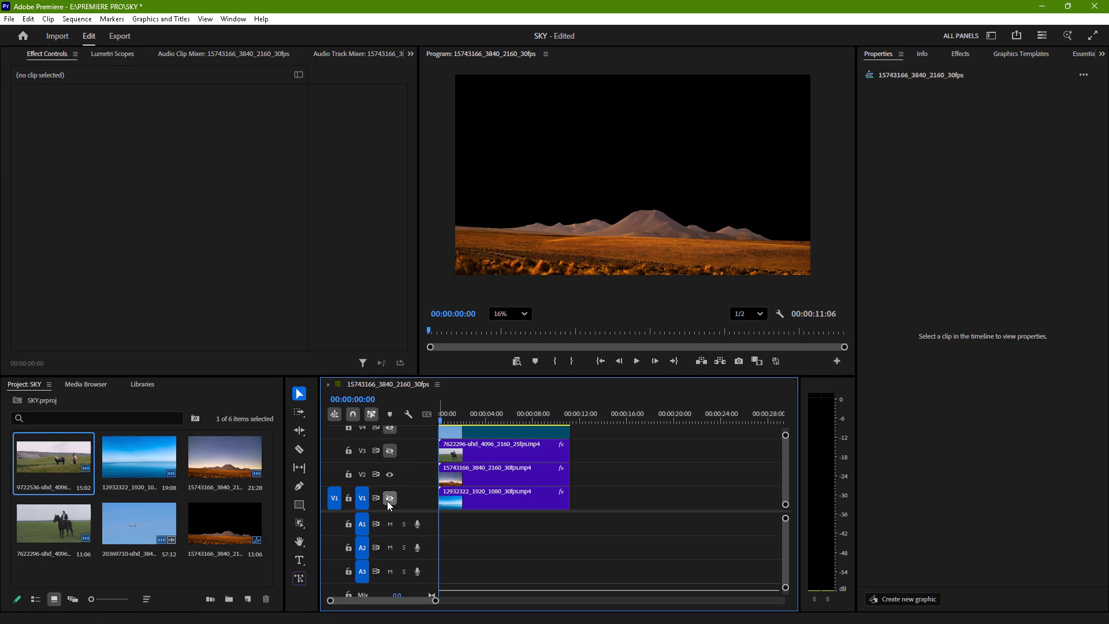
Send the sequence with only the V2 land layer visible to Adobe Media Encoder and switch to Media Encoder.
left_click(465, 469)
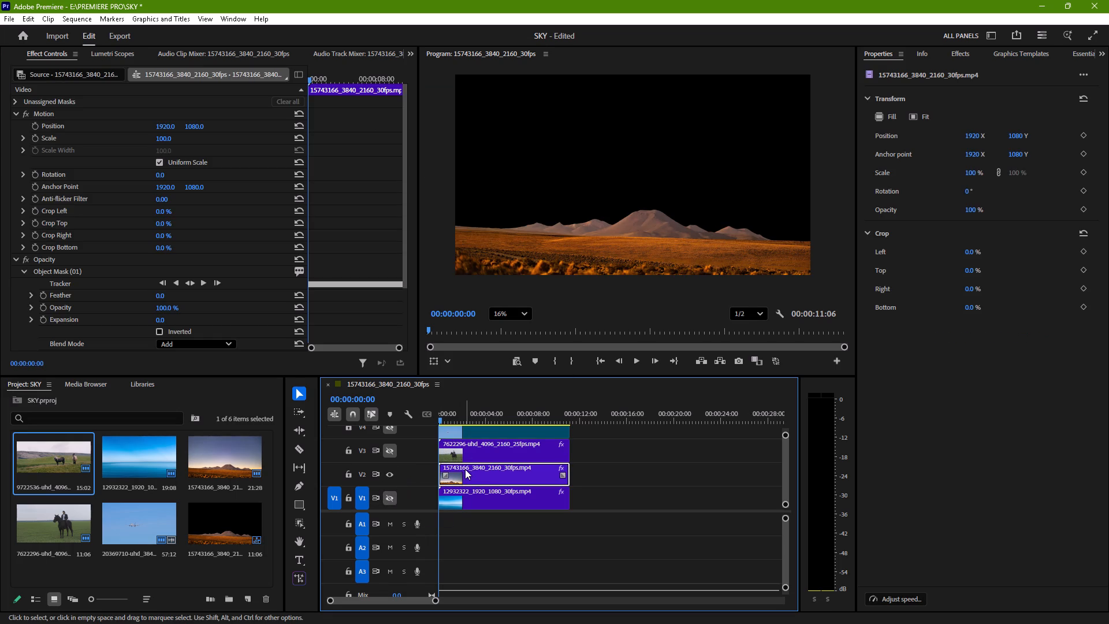
left_click(8, 20)
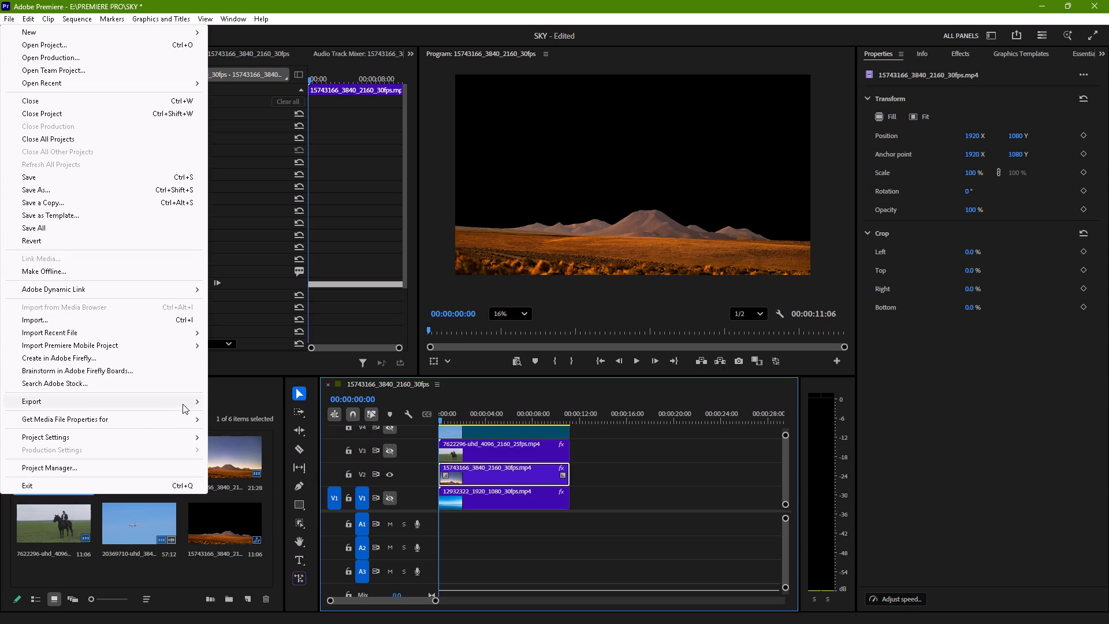
left_click(239, 409)
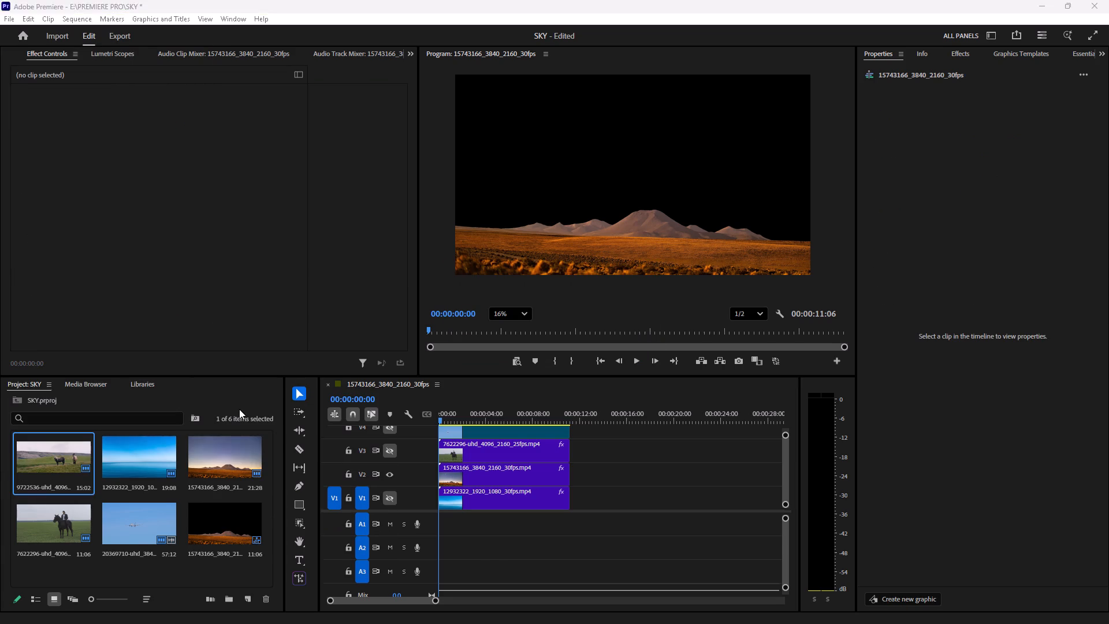
left_click(703, 152)
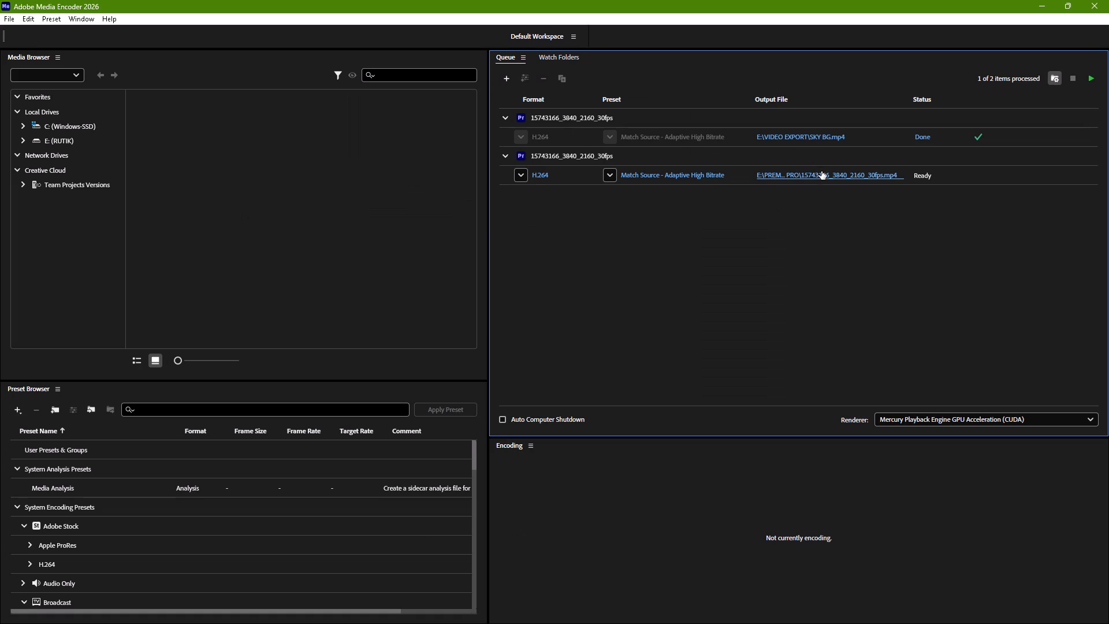
Set the new queued export's output file to LAND BG in the VIDEO EXPORT folder on drive E.
left_click(821, 171)
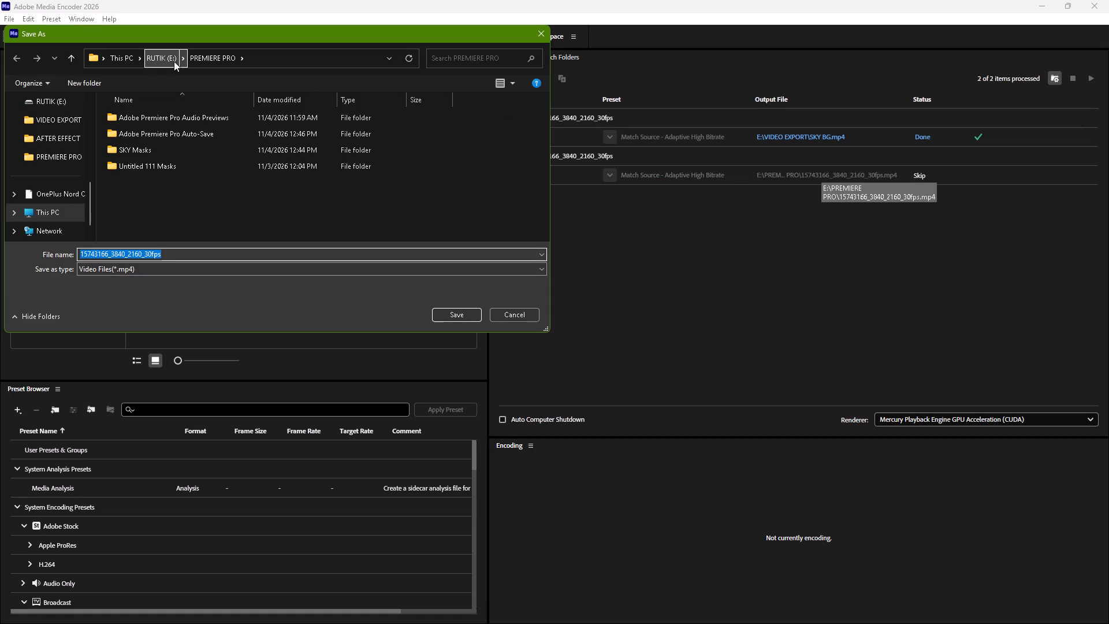
left_click(156, 57)
scroll(379, 153, "down", 1)
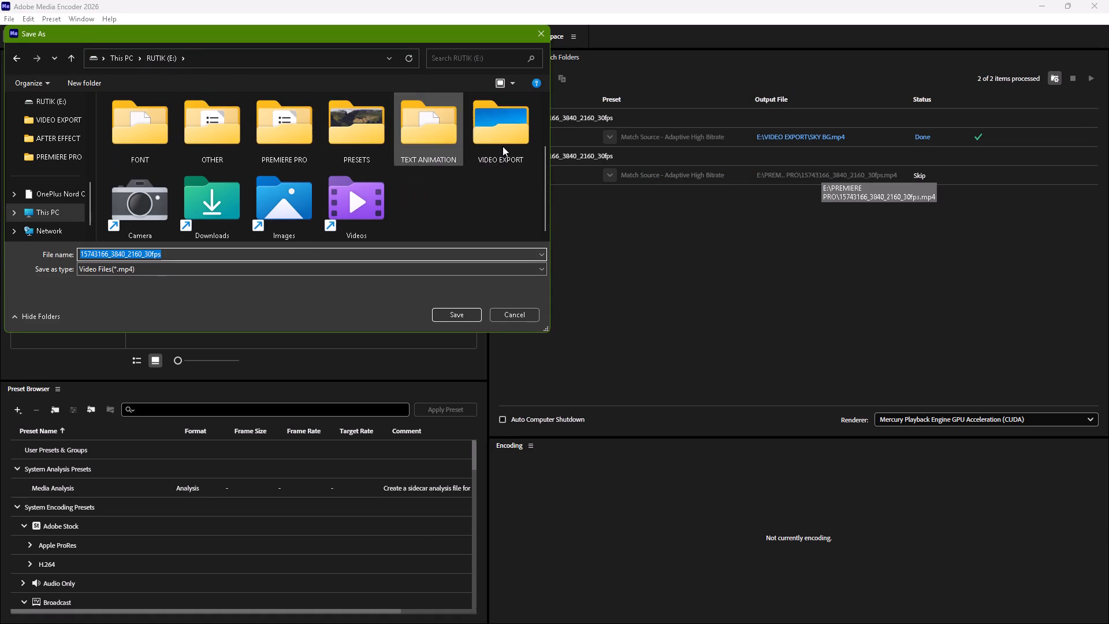
triple_click(503, 146)
left_click(361, 271)
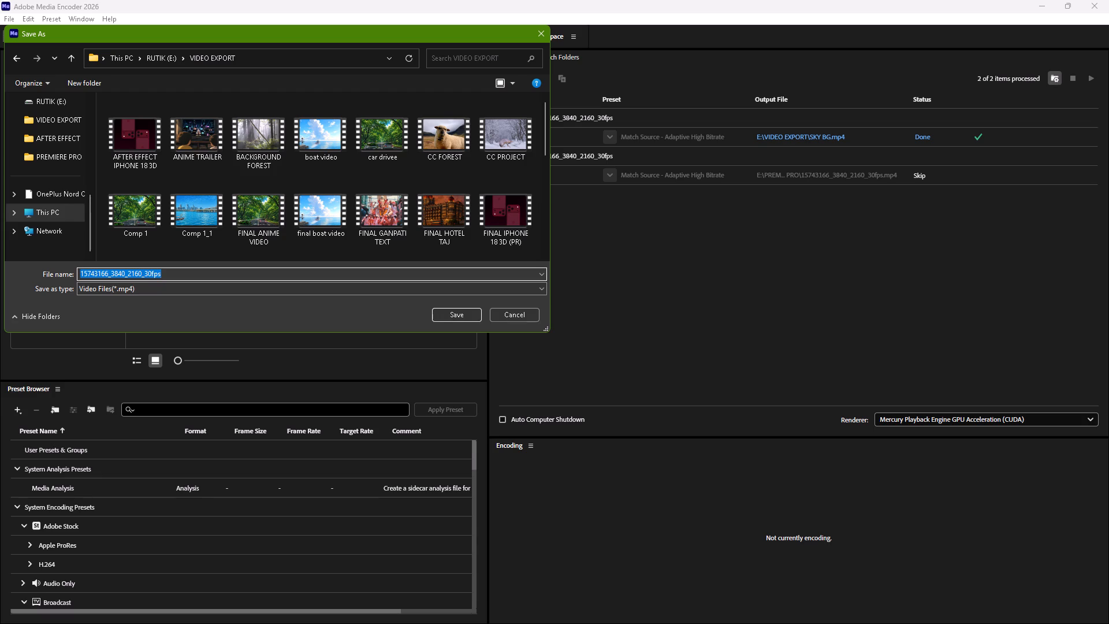
type("LAND BG")
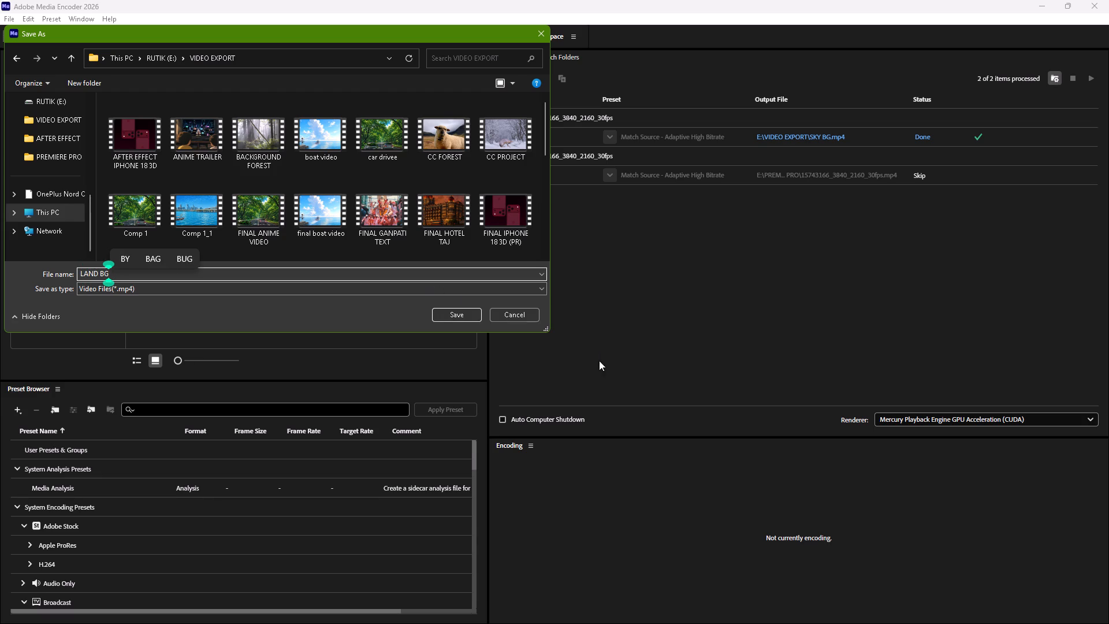
left_click(468, 314)
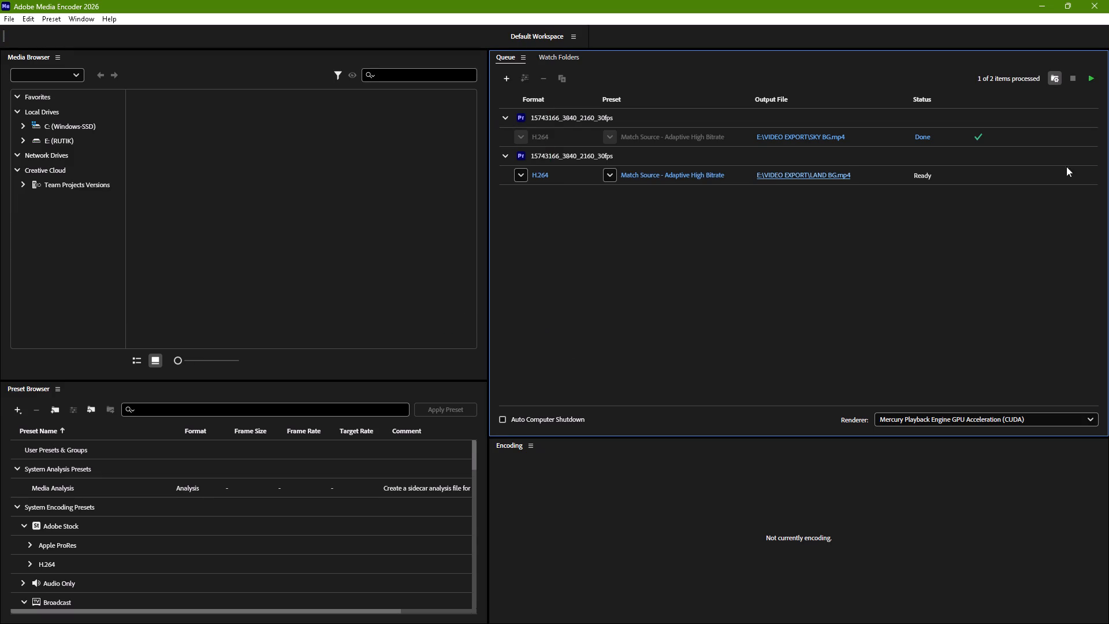
Start encoding the queue to render LAND BG.mp4.
left_click(1092, 76)
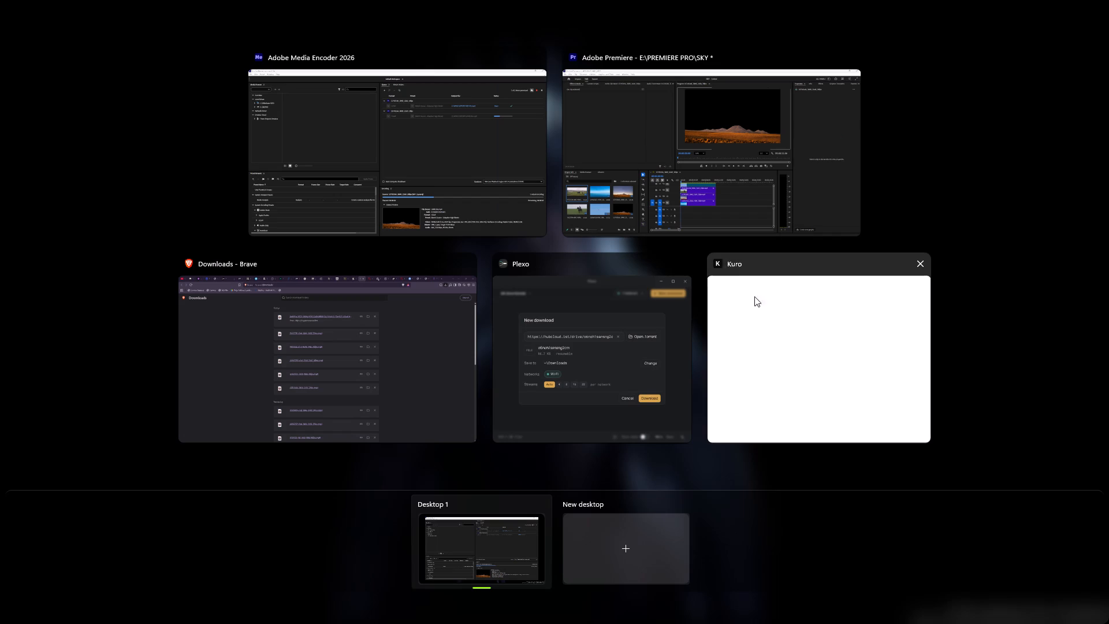
Switch to Premiere, hide track V2, and show track V3 so only the horse rider layer is output.
left_click(668, 185)
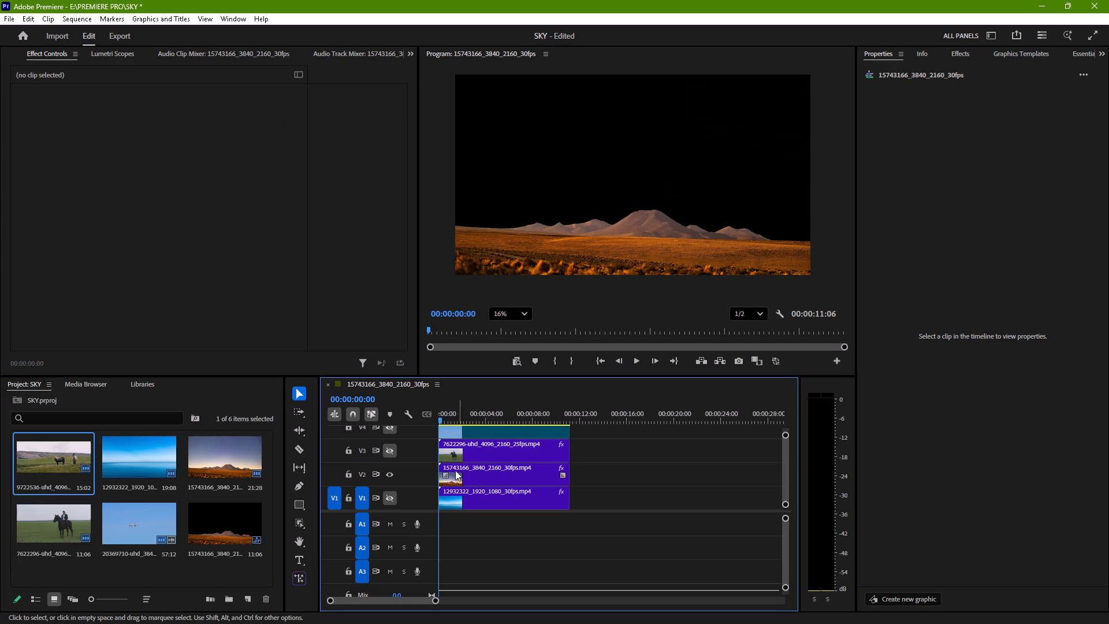
left_click(390, 472)
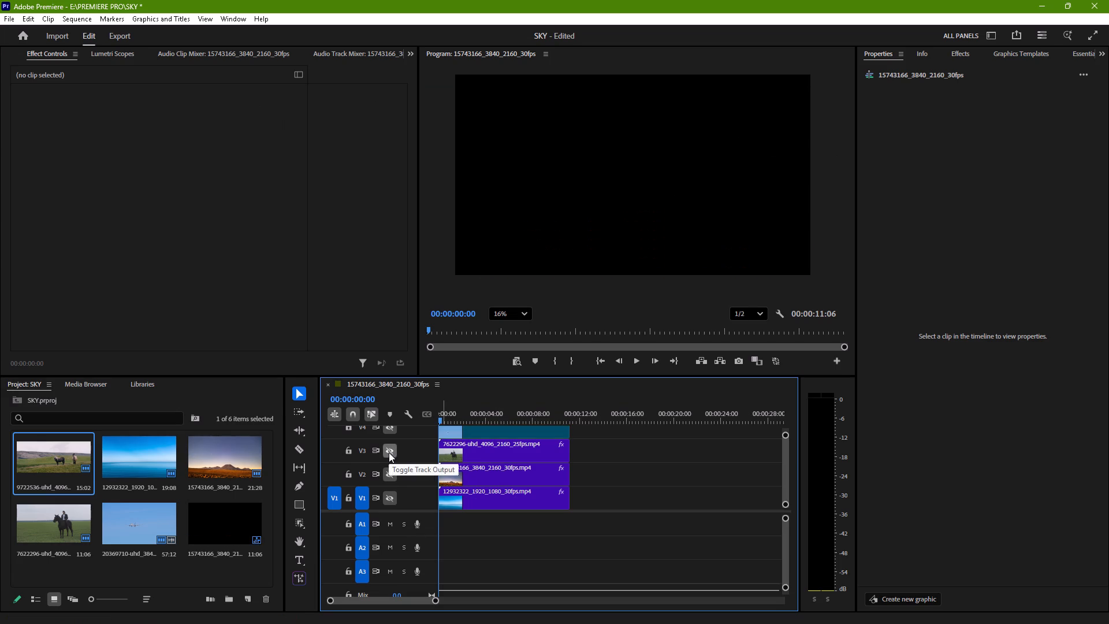
left_click(389, 452)
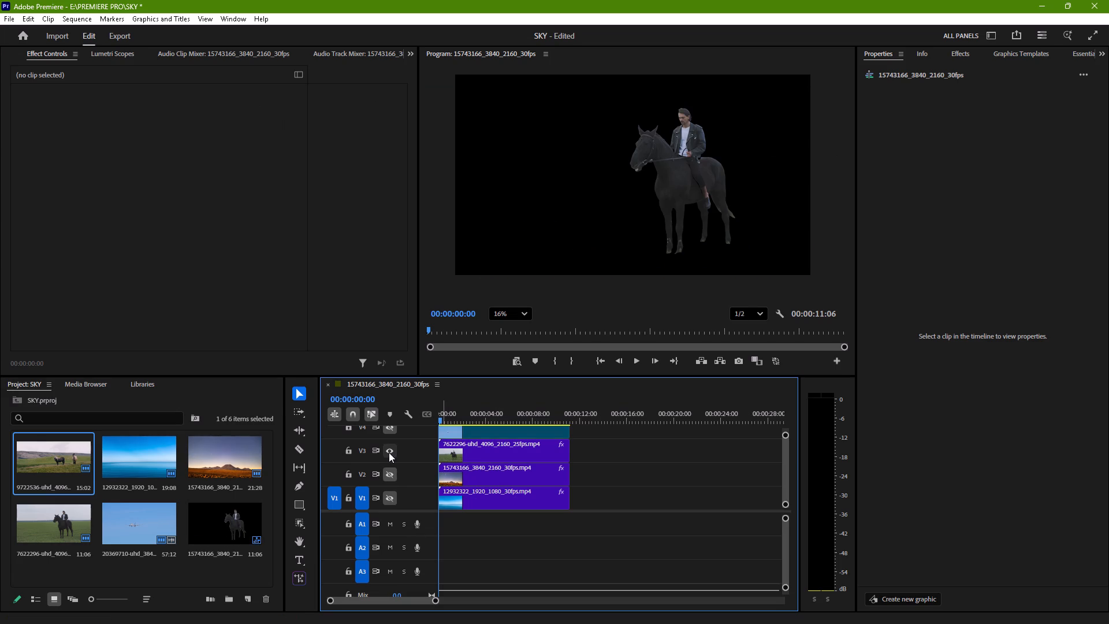
Send the sequence with only the V3 horse rider layer visible to Adobe Media Encoder and switch to Media Encoder.
left_click(6, 20)
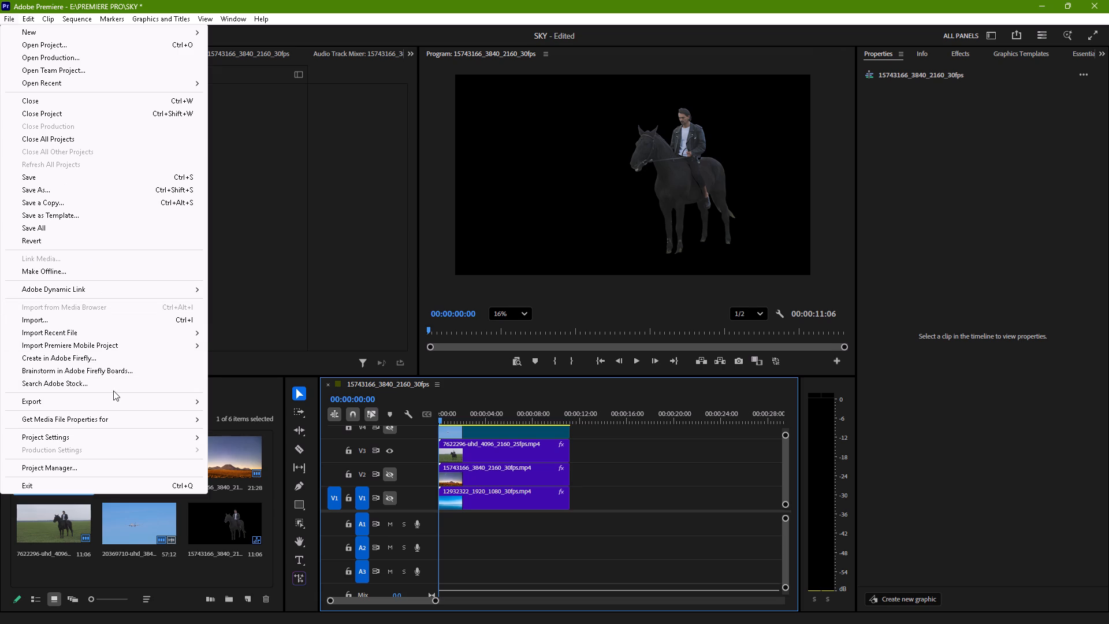
left_click(239, 411)
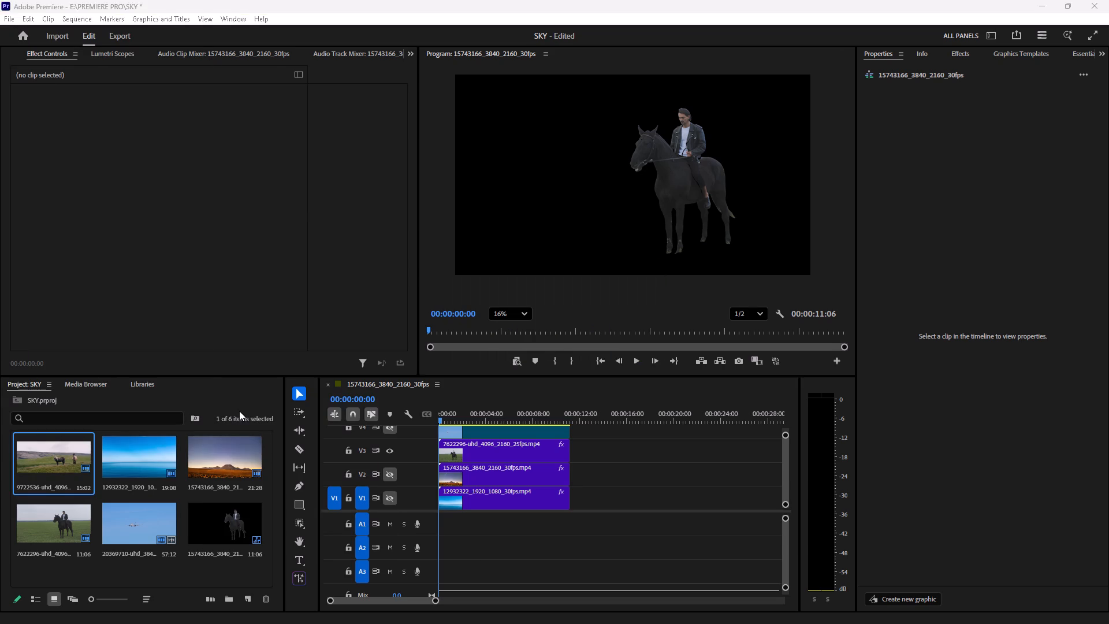
left_click(606, 179)
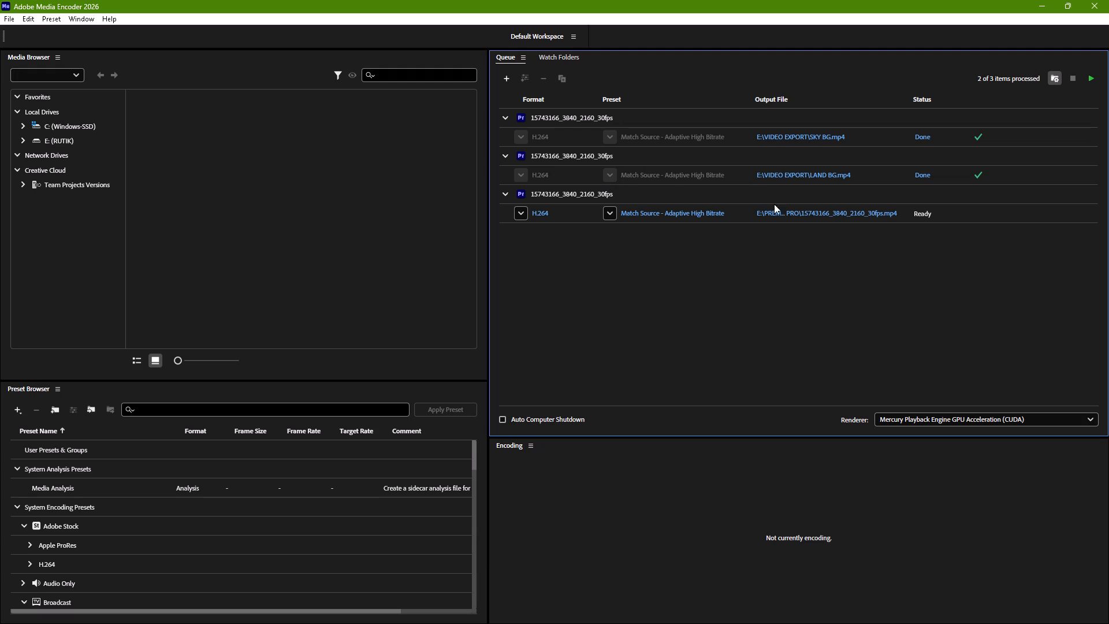
Set the new queued export's output file to HORSE RIDING in the VIDEO EXPORT folder on drive E.
left_click(788, 214)
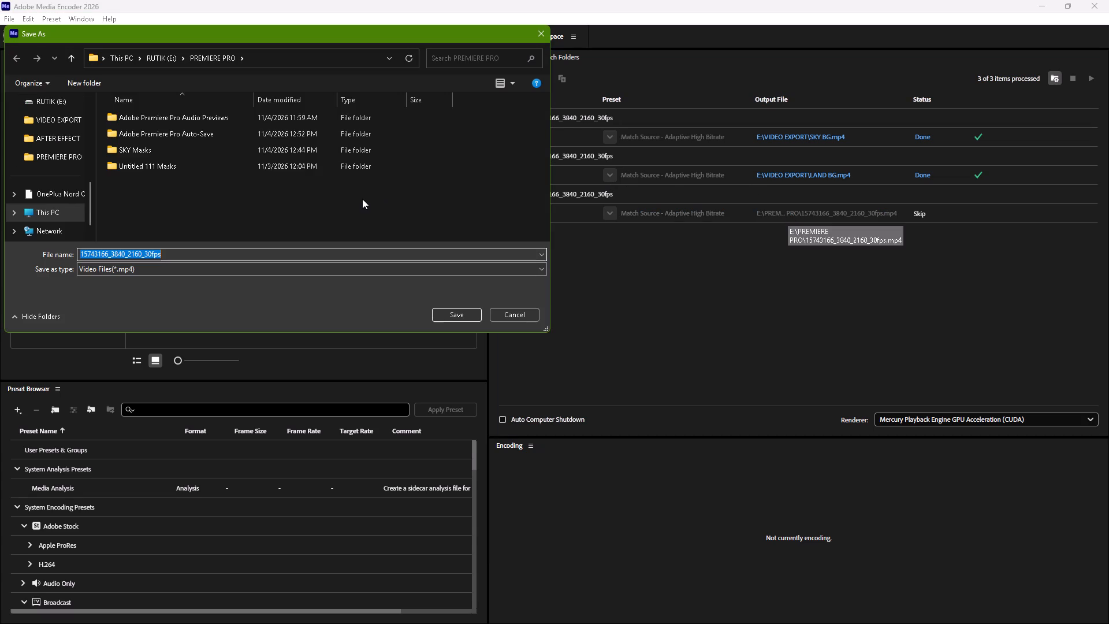
left_click(157, 58)
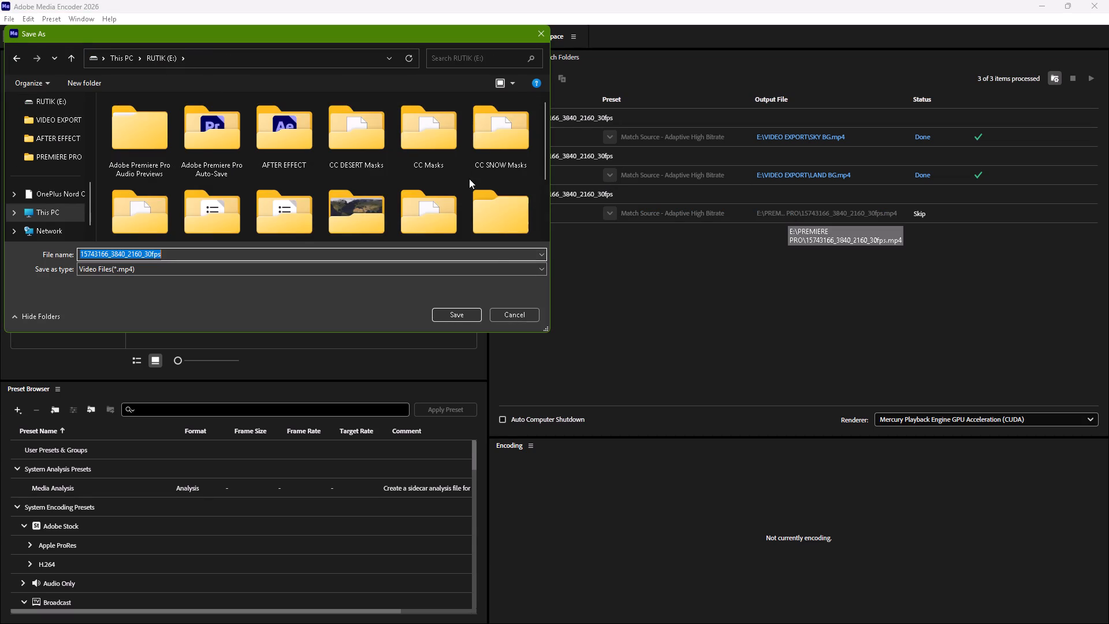
scroll(469, 179, "down", 1)
triple_click(508, 148)
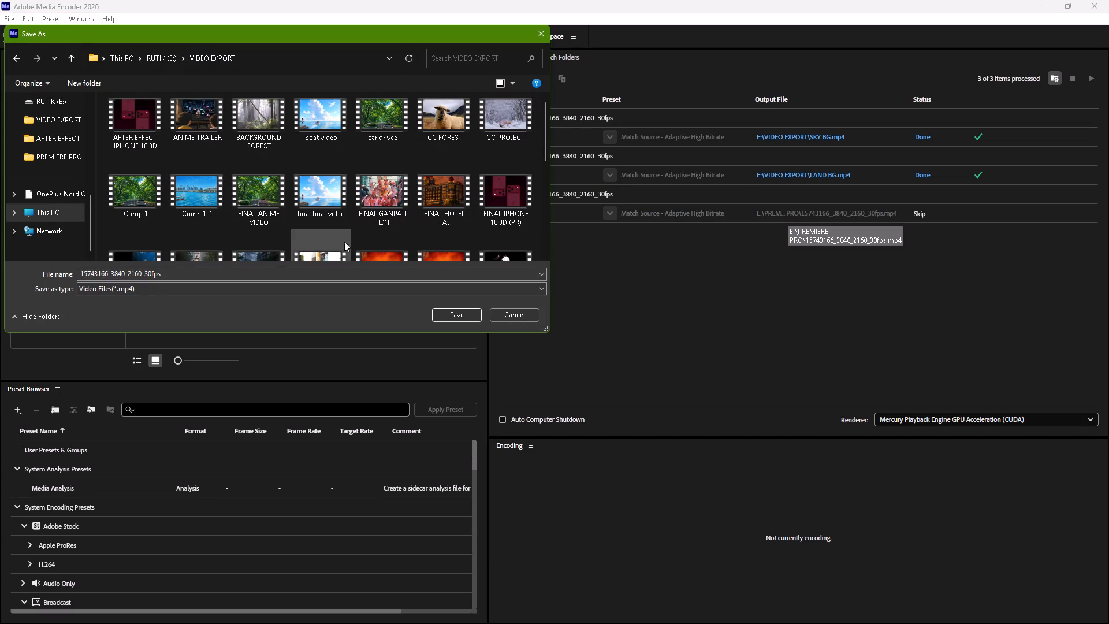
left_click(332, 269)
type("HO")
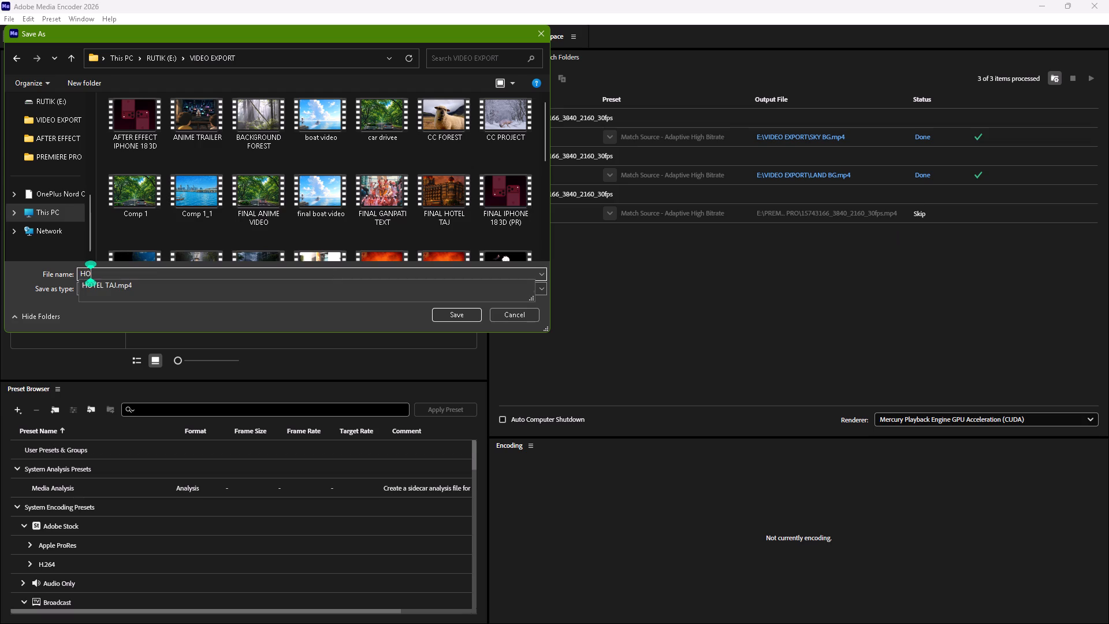
type("RSE RIDING")
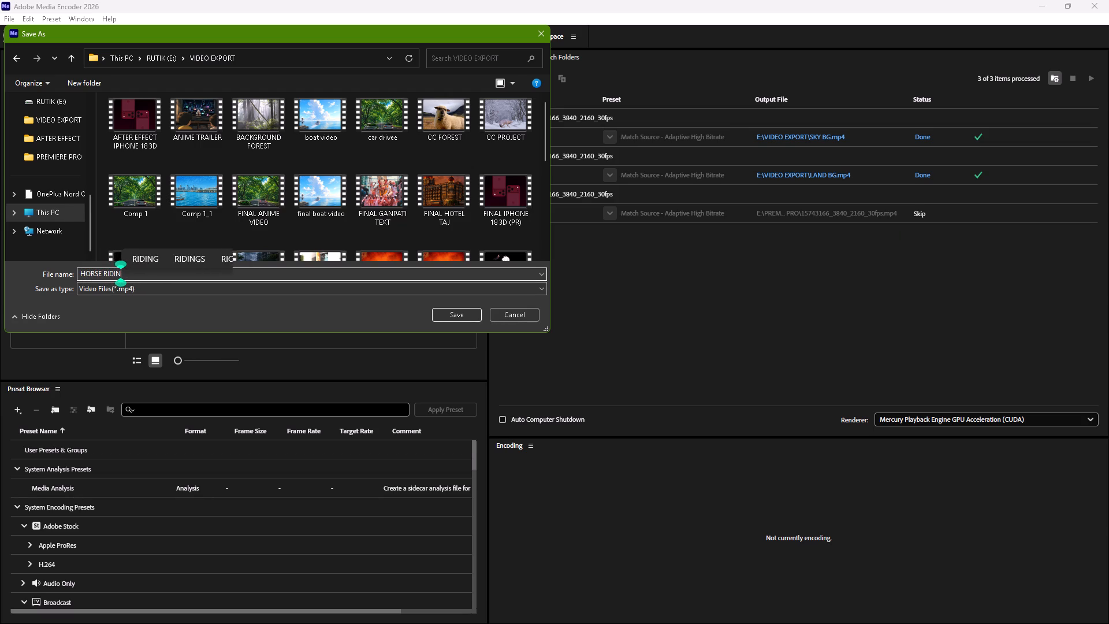
left_click(470, 316)
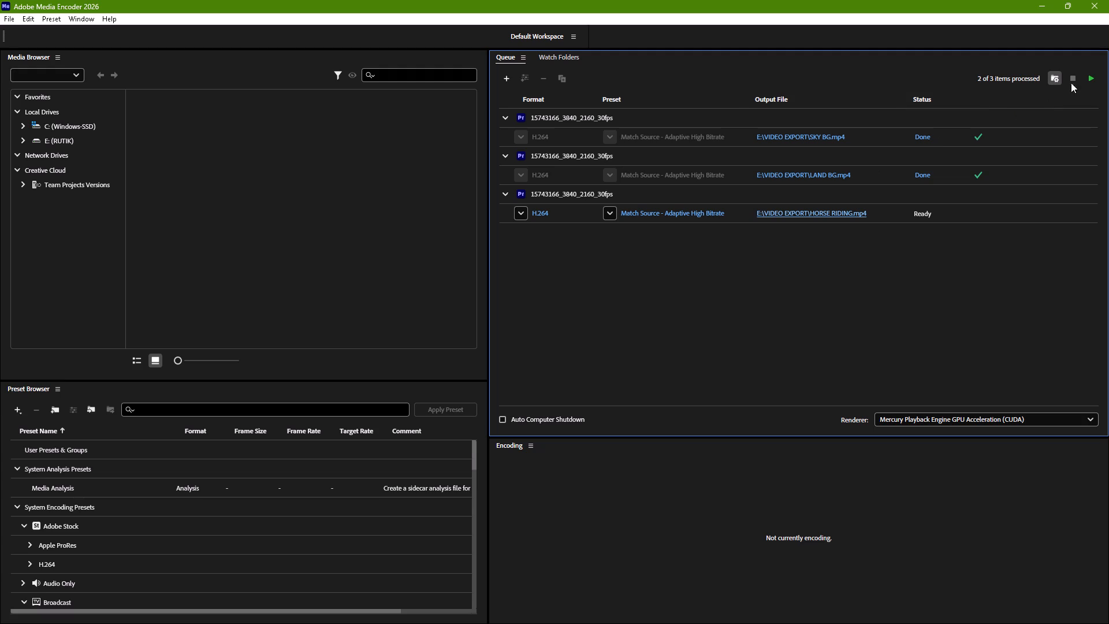
Start encoding the queue to render HORSE RIDING.mp4.
left_click(1088, 79)
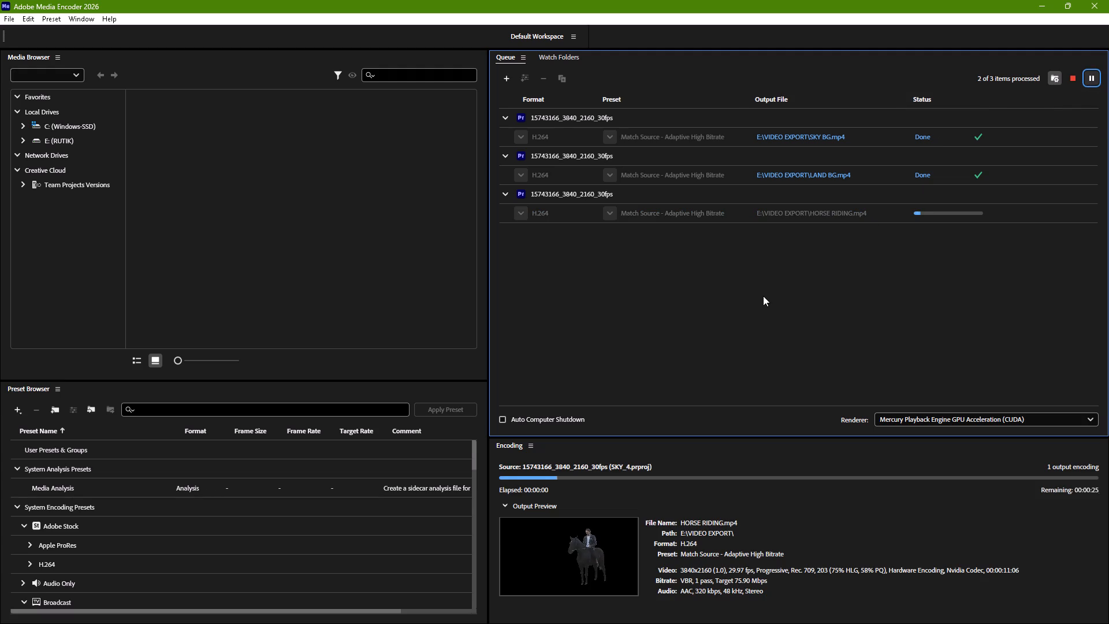
Switch to Premiere, show track V4, and hide track V3 so only the plane layer is output.
left_click(669, 166)
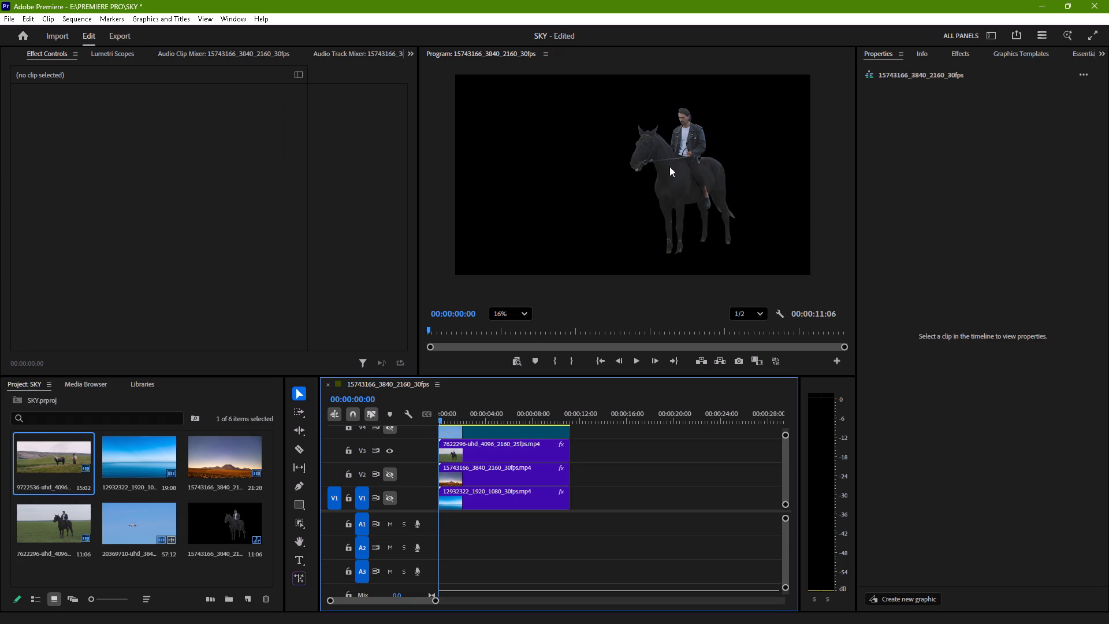
left_click(390, 431)
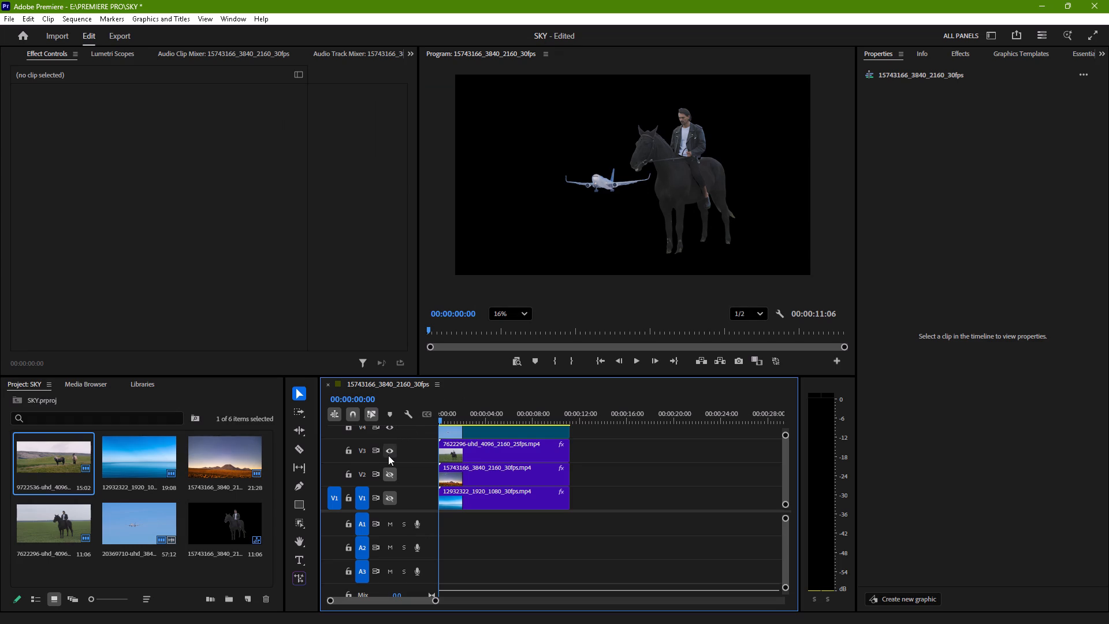
left_click(388, 455)
Play back the isolated plane layer briefly and return the playhead to the start of the sequence.
scroll(564, 437, "up", 1)
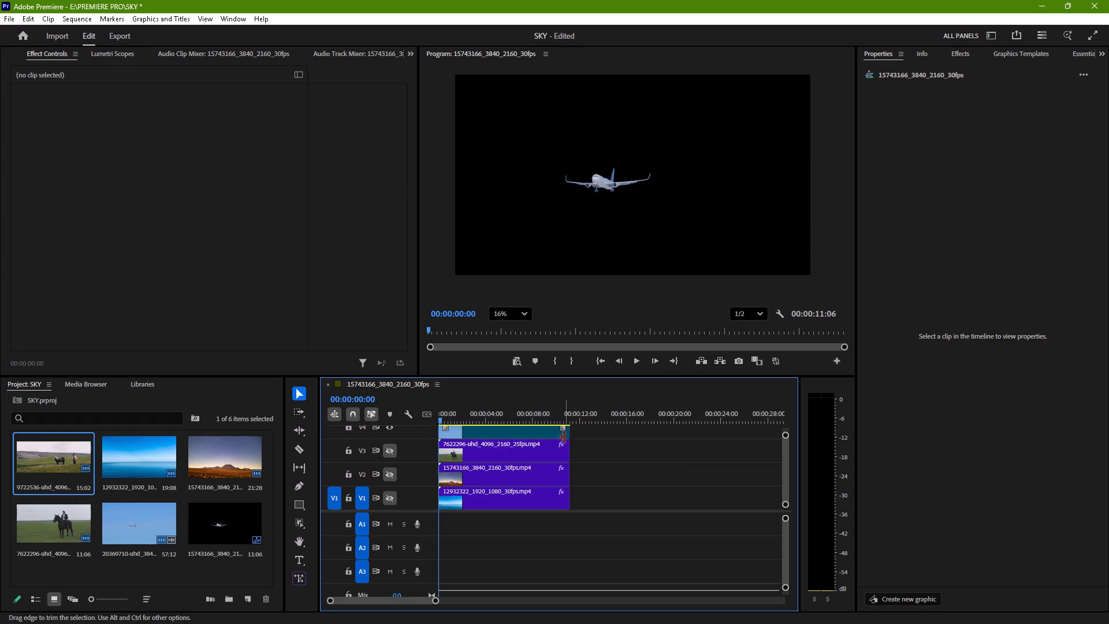
left_click(788, 445)
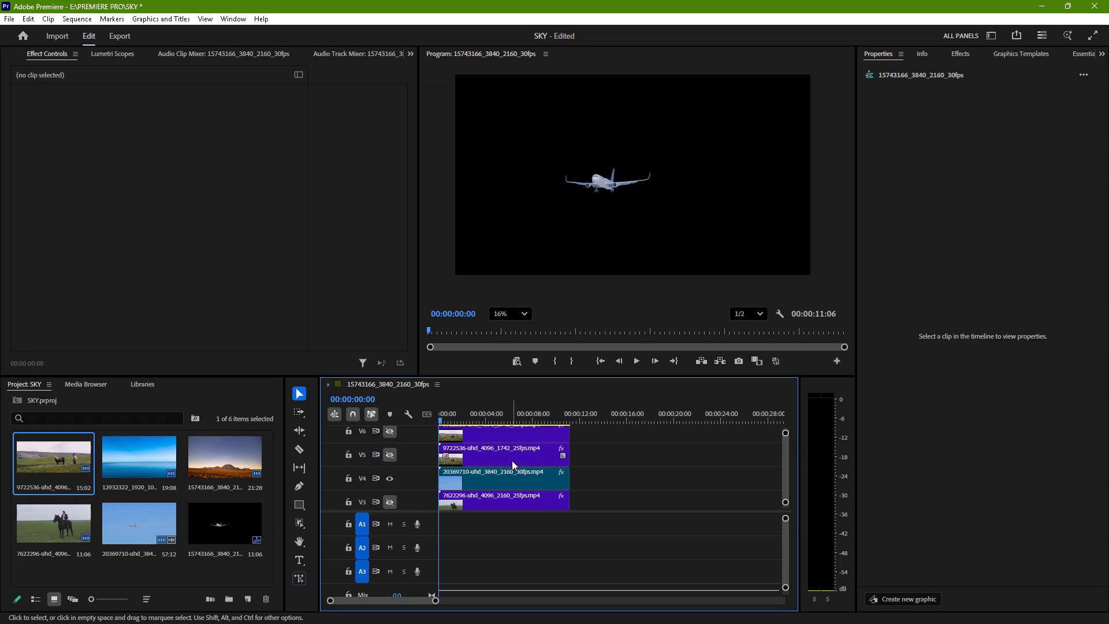
key("space")
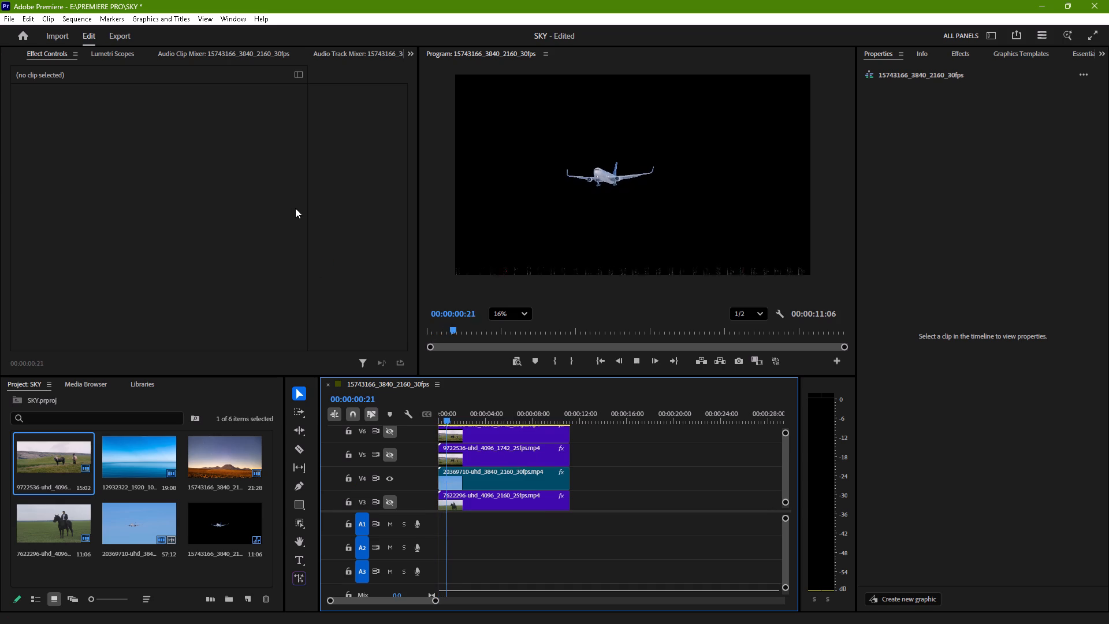
key("space")
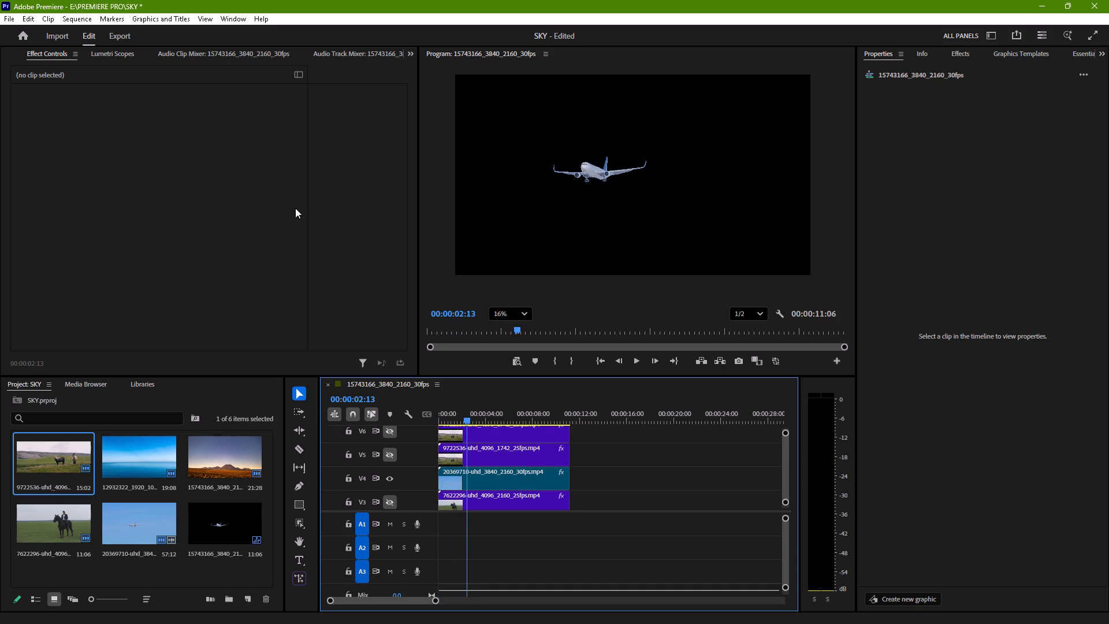
key("space")
key("space")
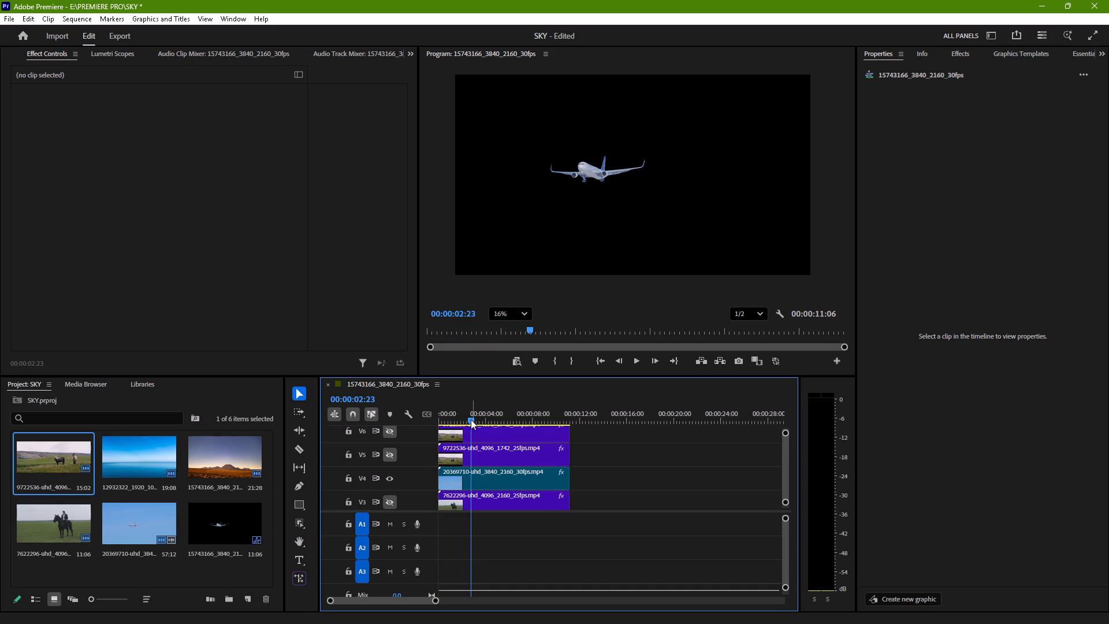
left_click_drag(471, 419, 421, 422)
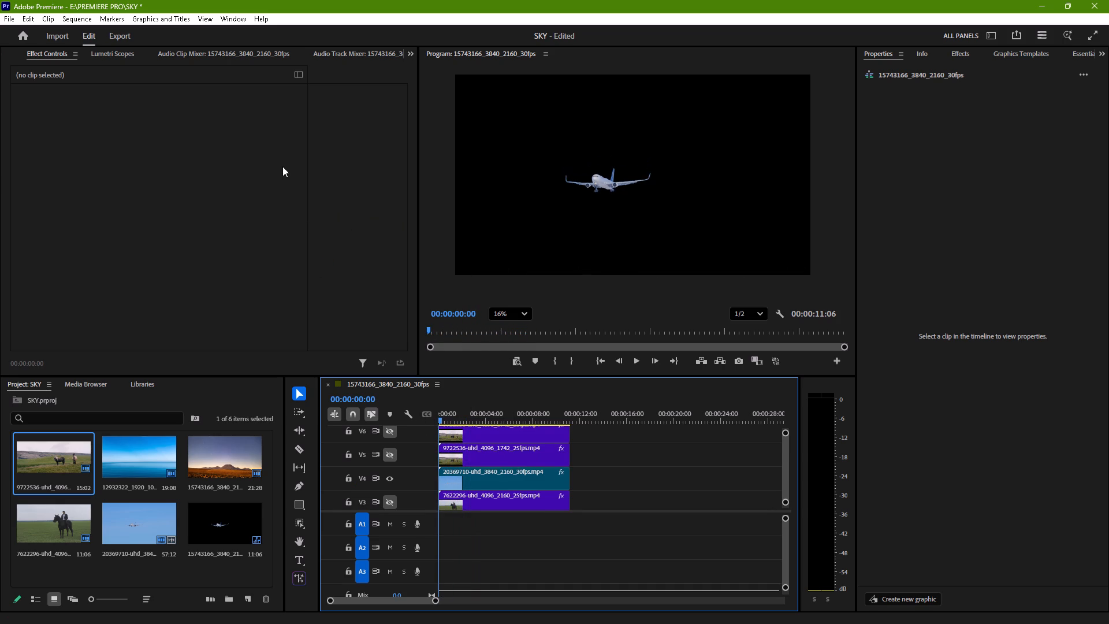
Send the sequence with only the V4 plane layer visible to Adobe Media Encoder and switch to Media Encoder.
left_click(9, 18)
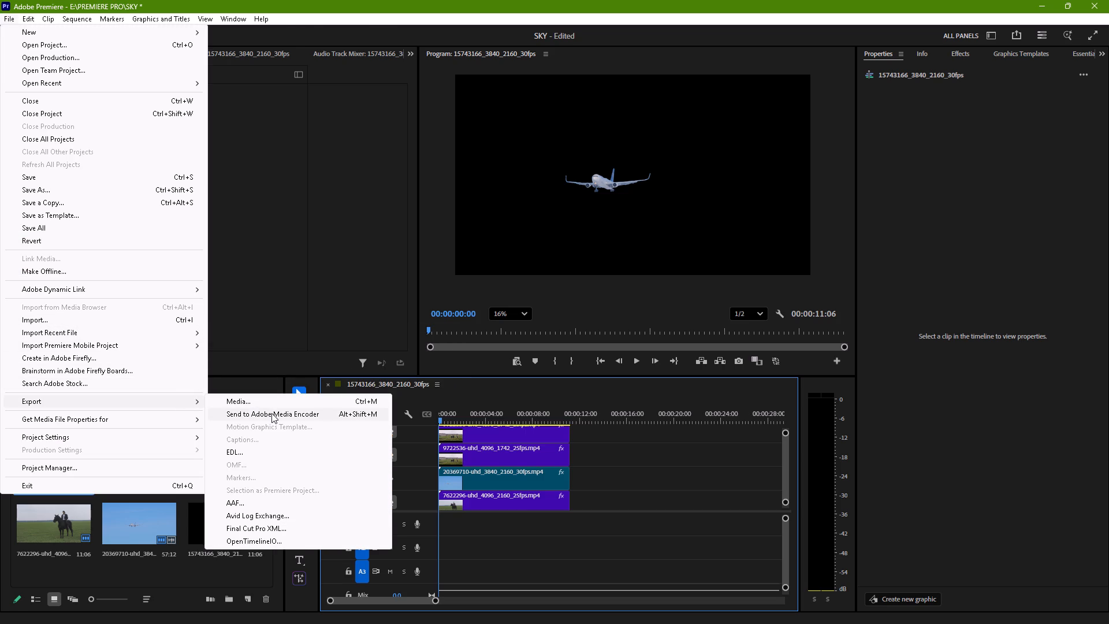
left_click(271, 413)
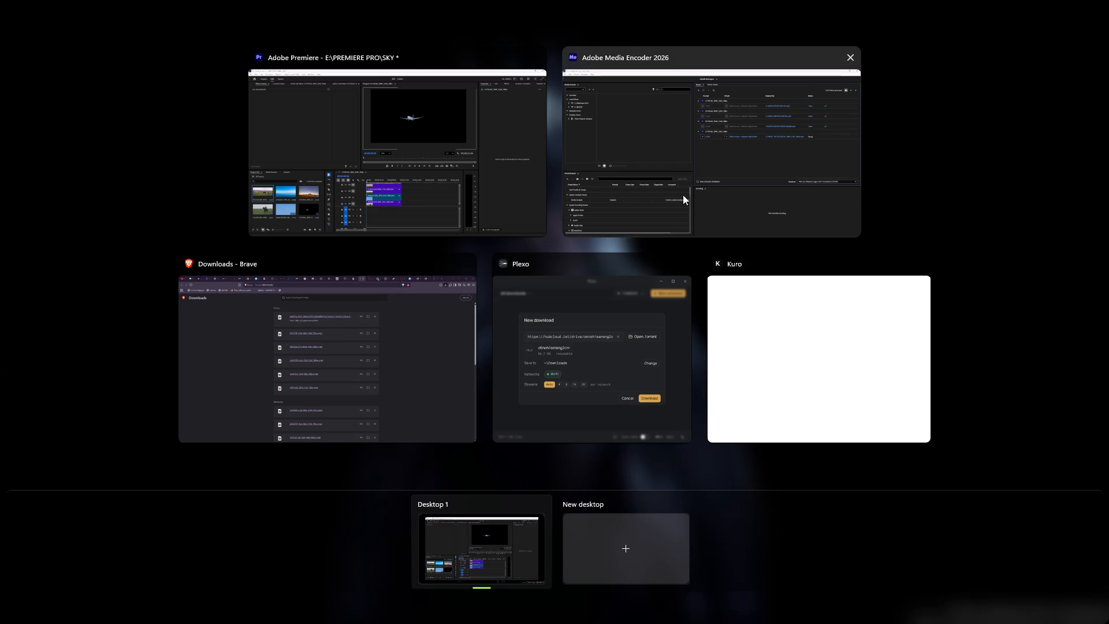
left_click(706, 181)
Set the new queued export's output file to PLANE in the VIDEO EXPORT folder on drive E.
left_click(811, 249)
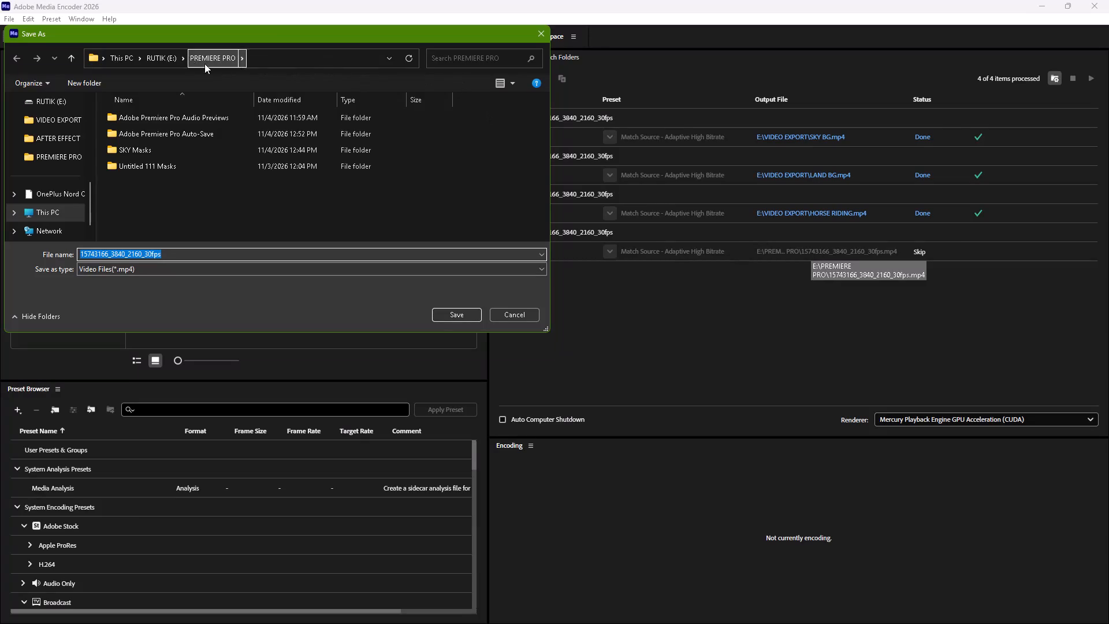
left_click(165, 53)
scroll(500, 177, "down", 3)
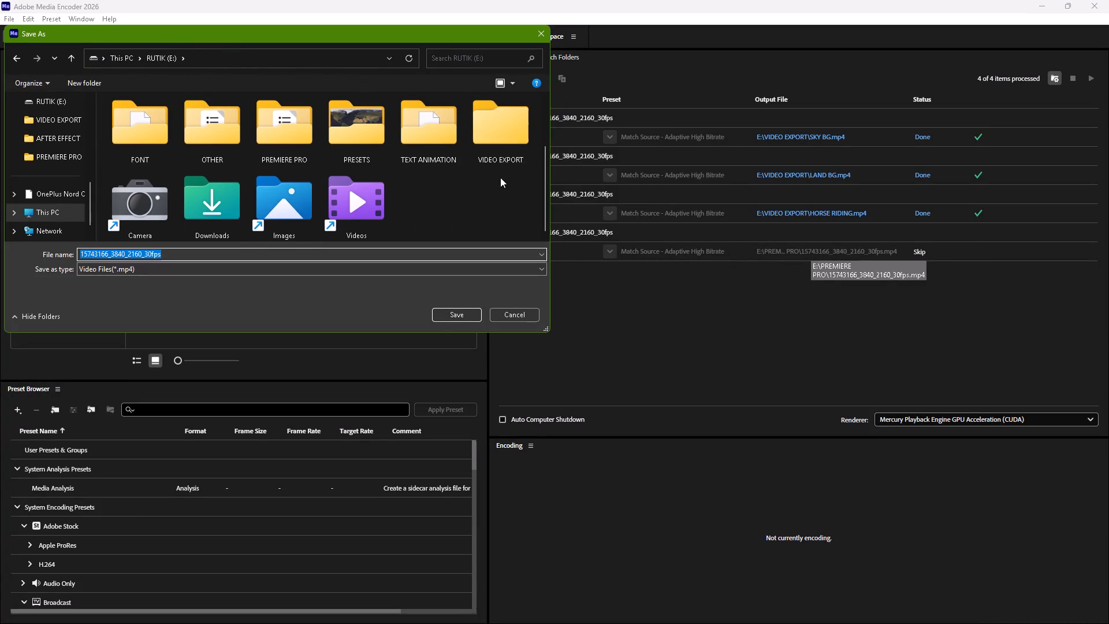
triple_click(512, 133)
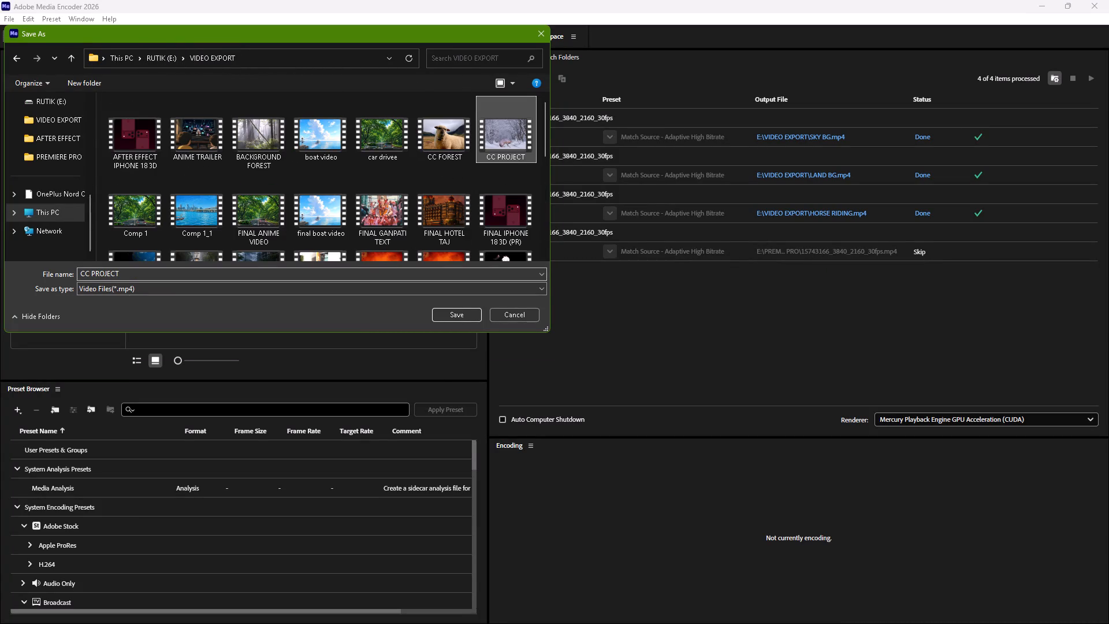
left_click(366, 273)
type("PLANE")
key("space")
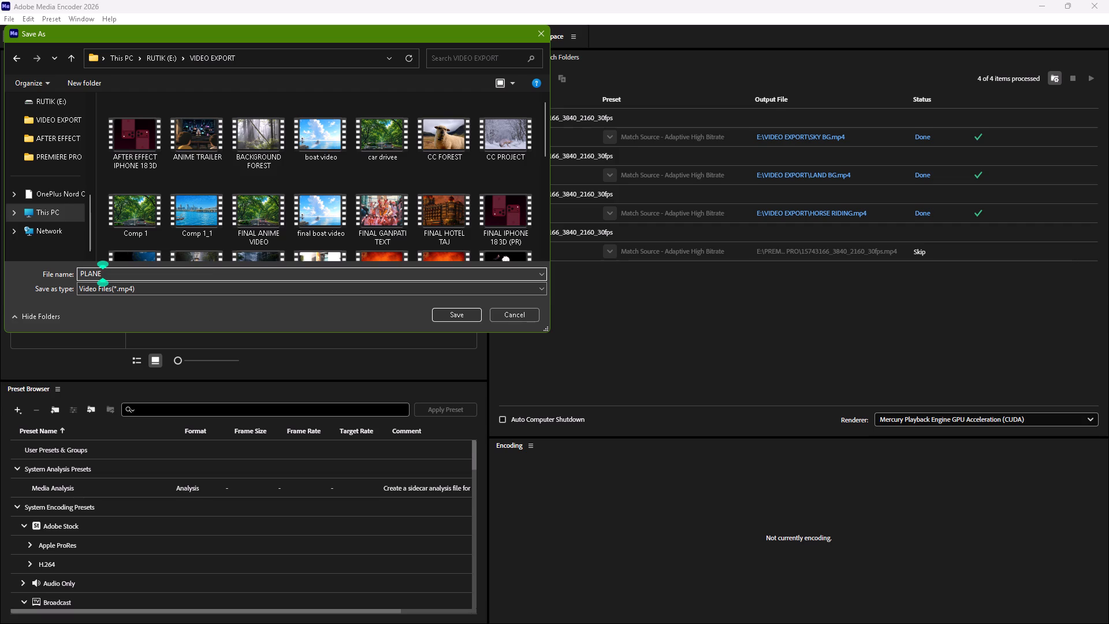
left_click(464, 314)
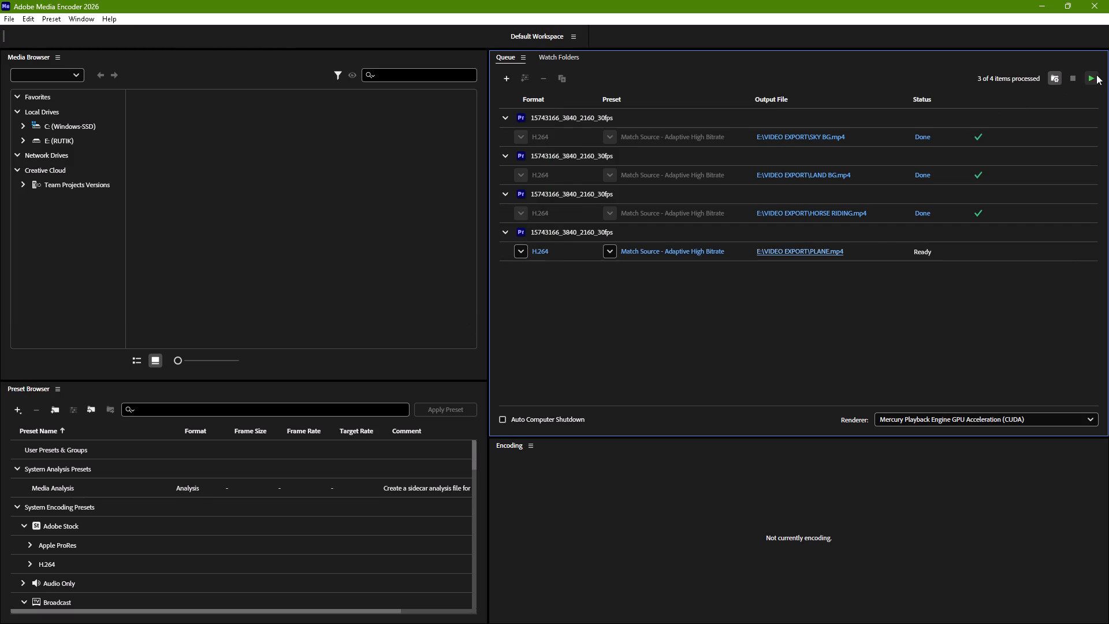
Start encoding the queue to render PLANE.mp4.
left_click(1096, 75)
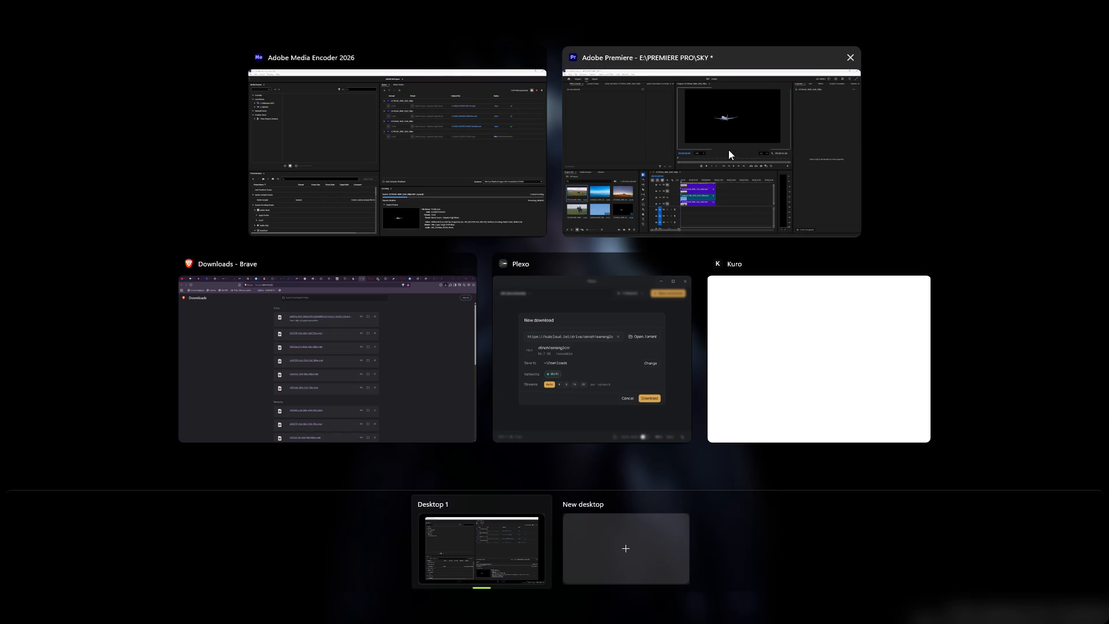
Switch to Premiere, show track V5, and hide track V4 so only that track's single horse layer is output.
left_click(644, 185)
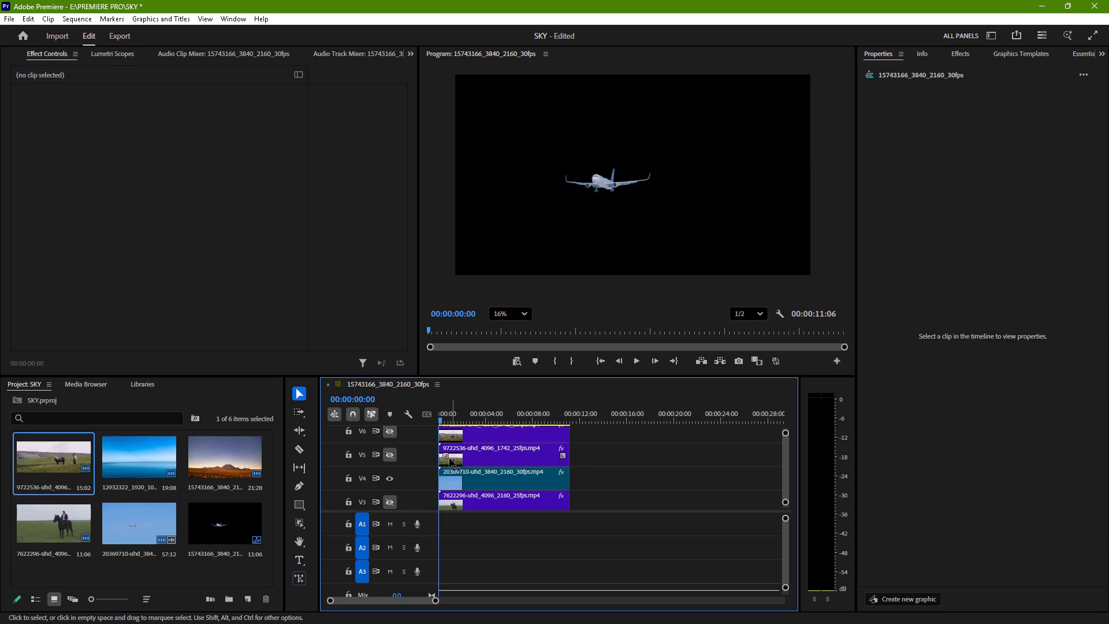
left_click(386, 453)
left_click(388, 472)
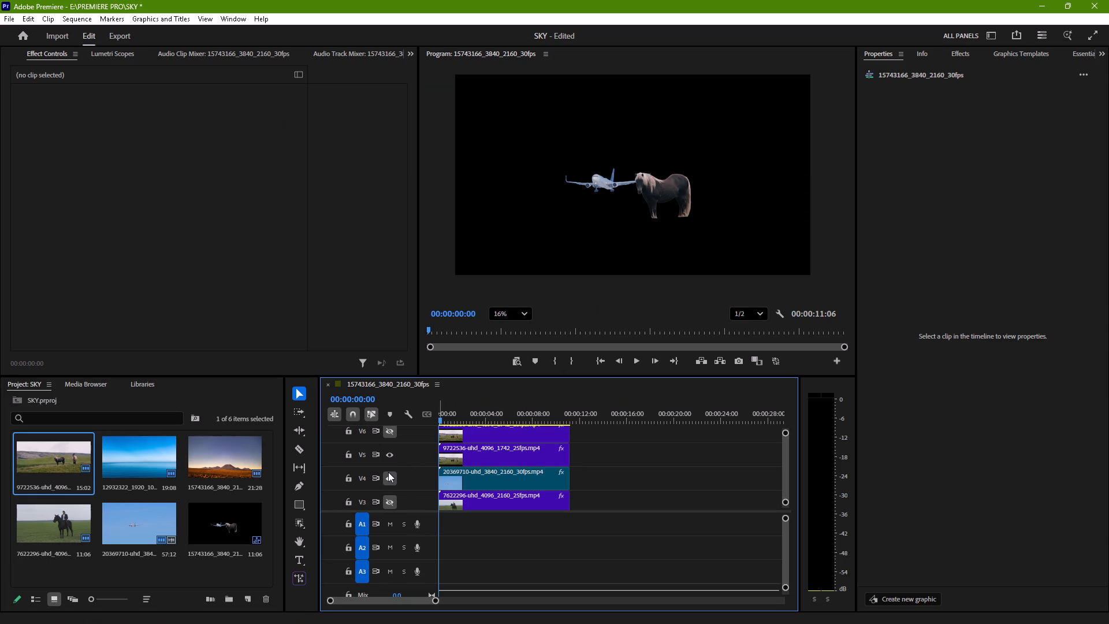
Send the sequence with only the V5 horse layer visible to Adobe Media Encoder and switch to Media Encoder.
scroll(388, 472, "down", 12)
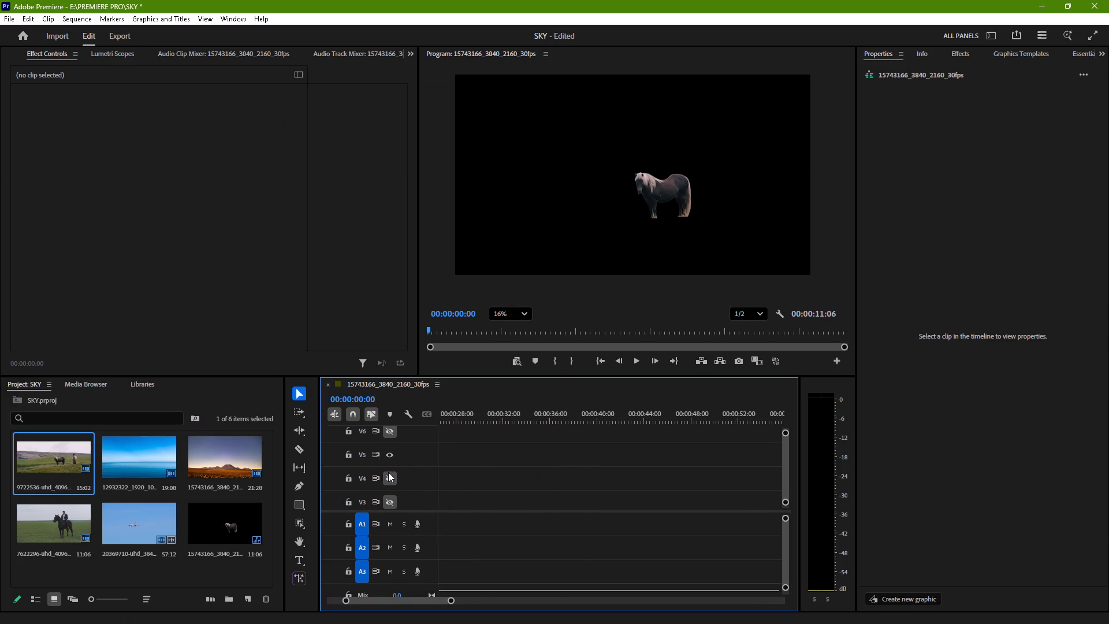
scroll(582, 443, "right", 5)
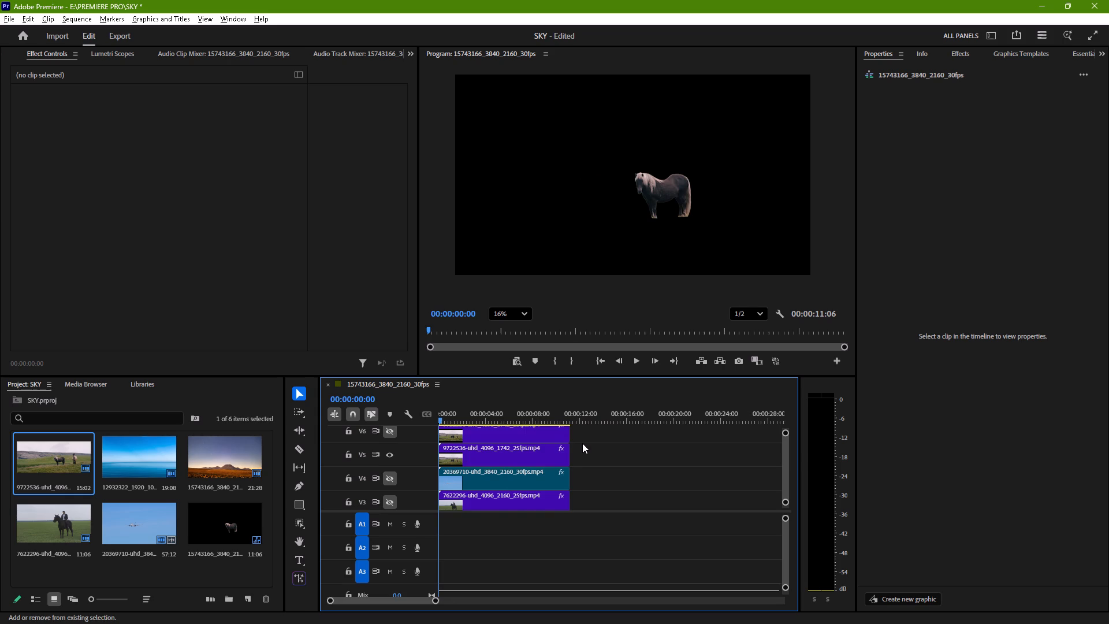
key("alt+shift+m")
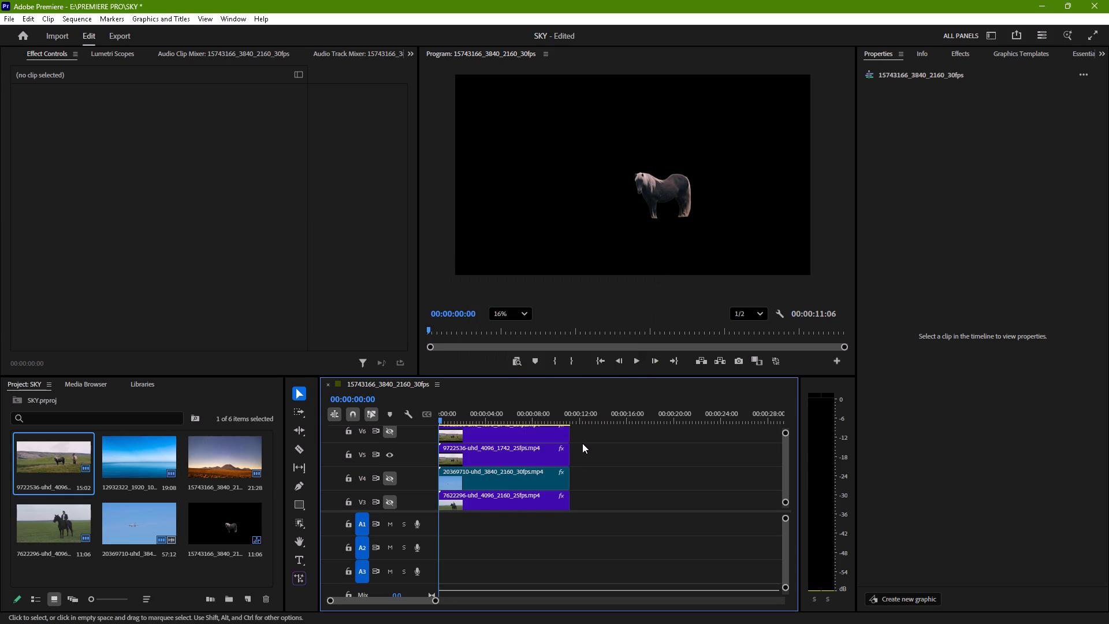
left_click(761, 202)
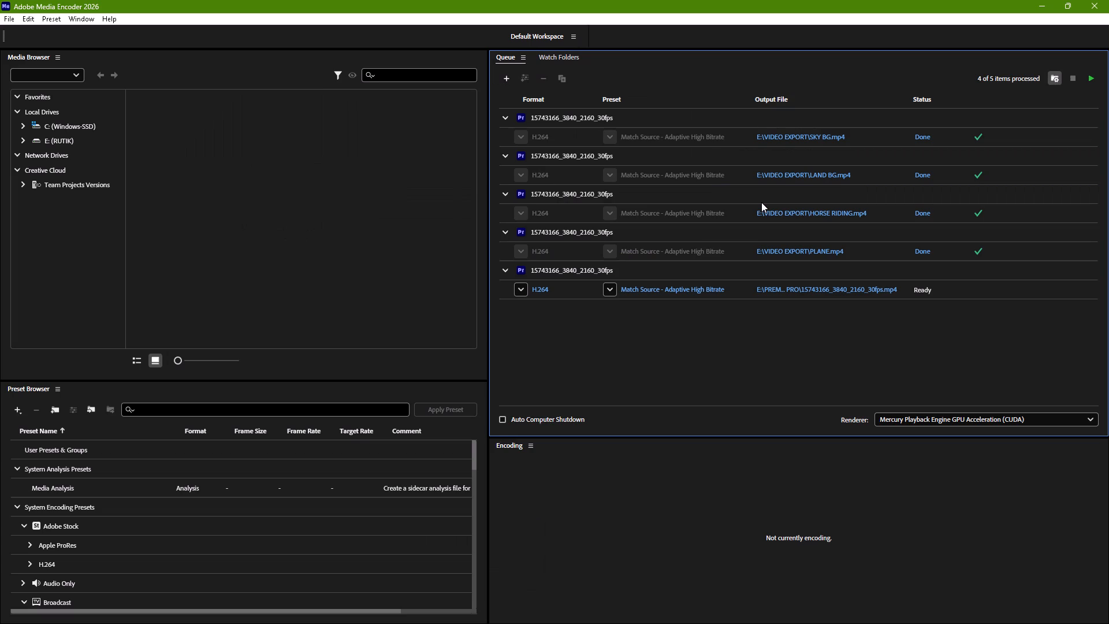
Set the new queued export's output file to HORSE 1 in the VIDEO EXPORT folder on drive E.
left_click(861, 291)
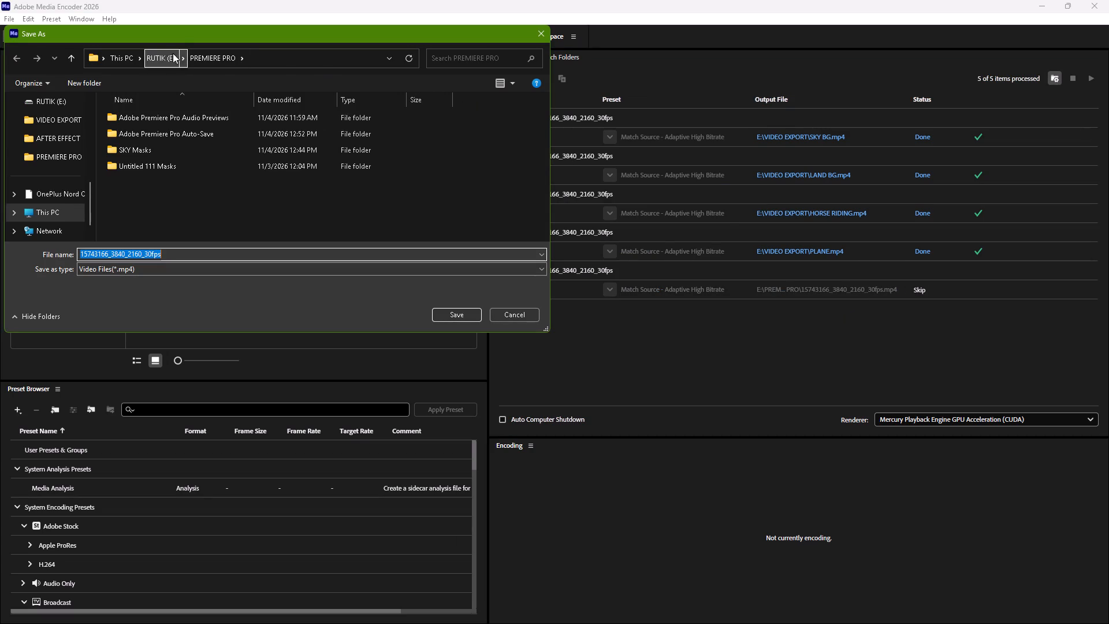
left_click(169, 52)
scroll(472, 185, "down", 4)
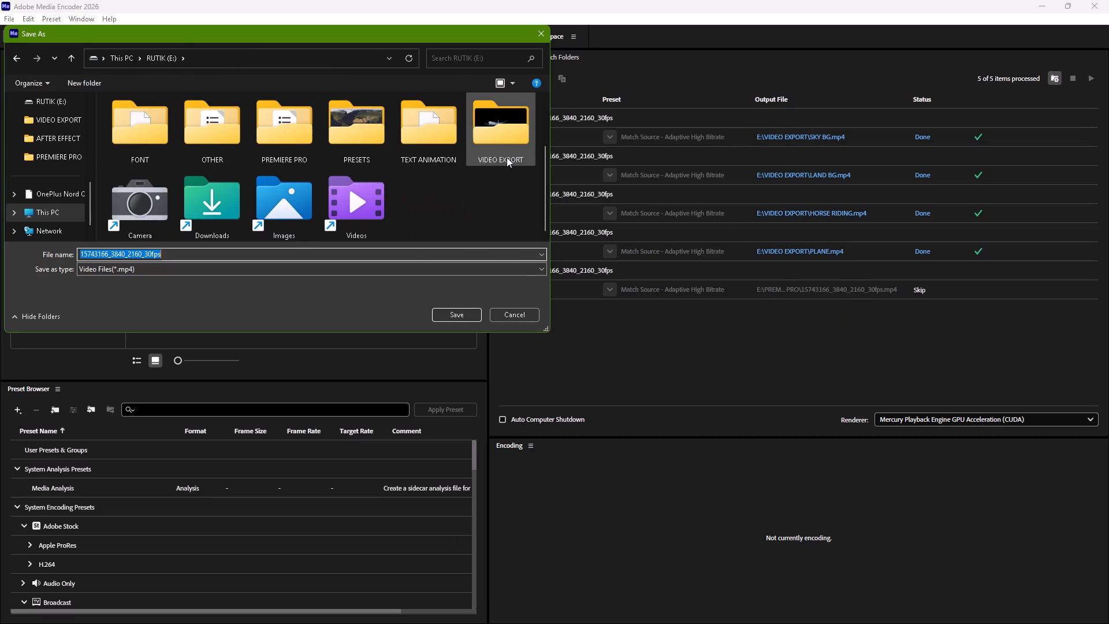
left_click(507, 157)
triple_click(507, 157)
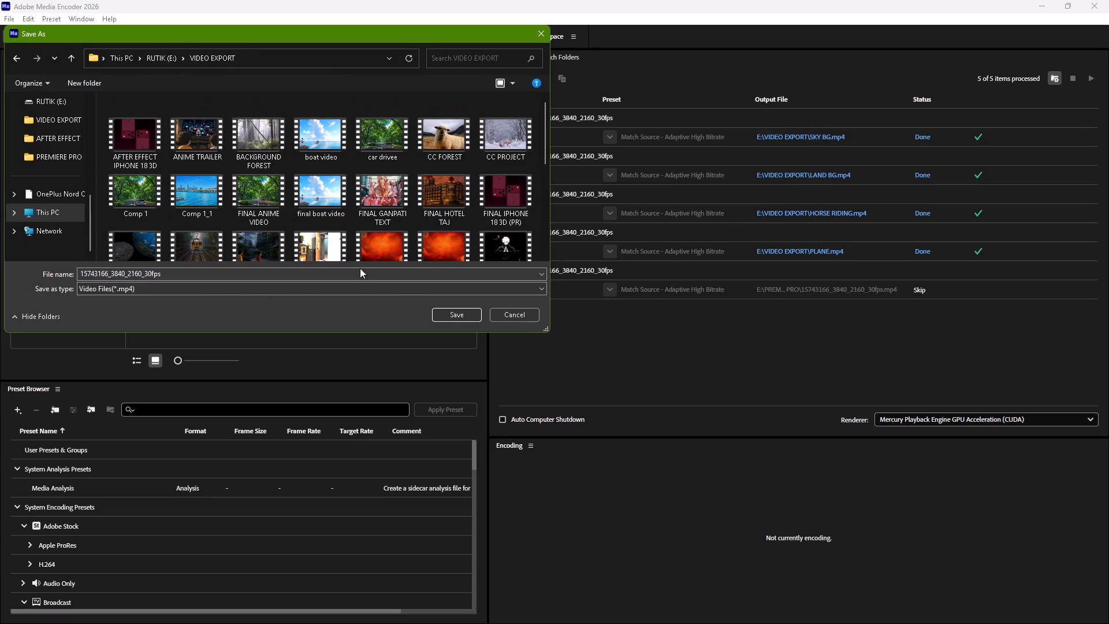
left_click(370, 276)
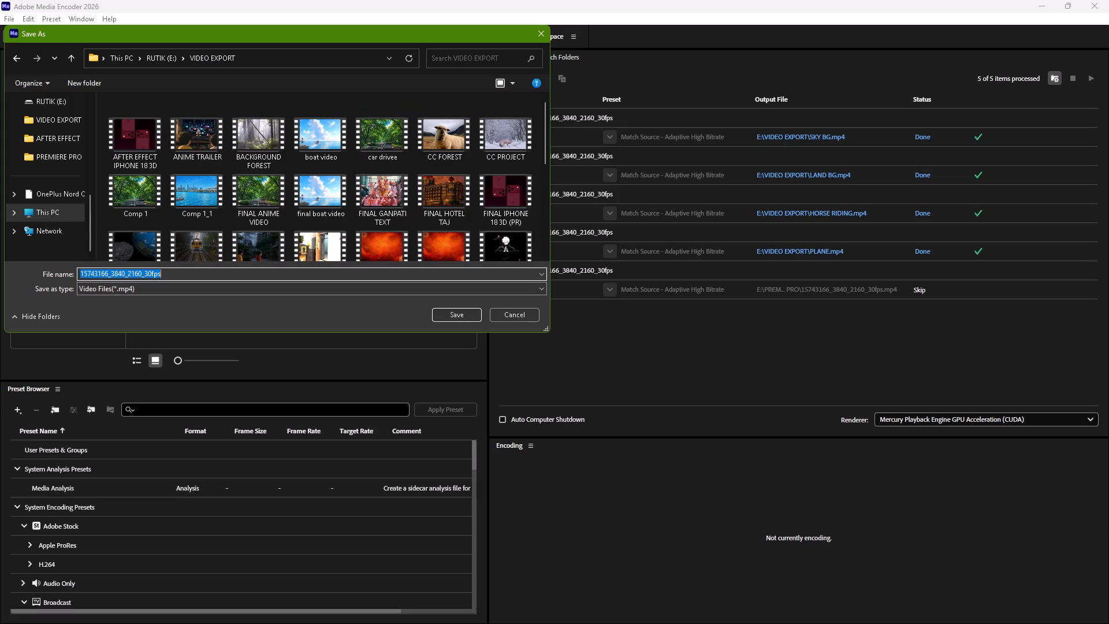
type("HO")
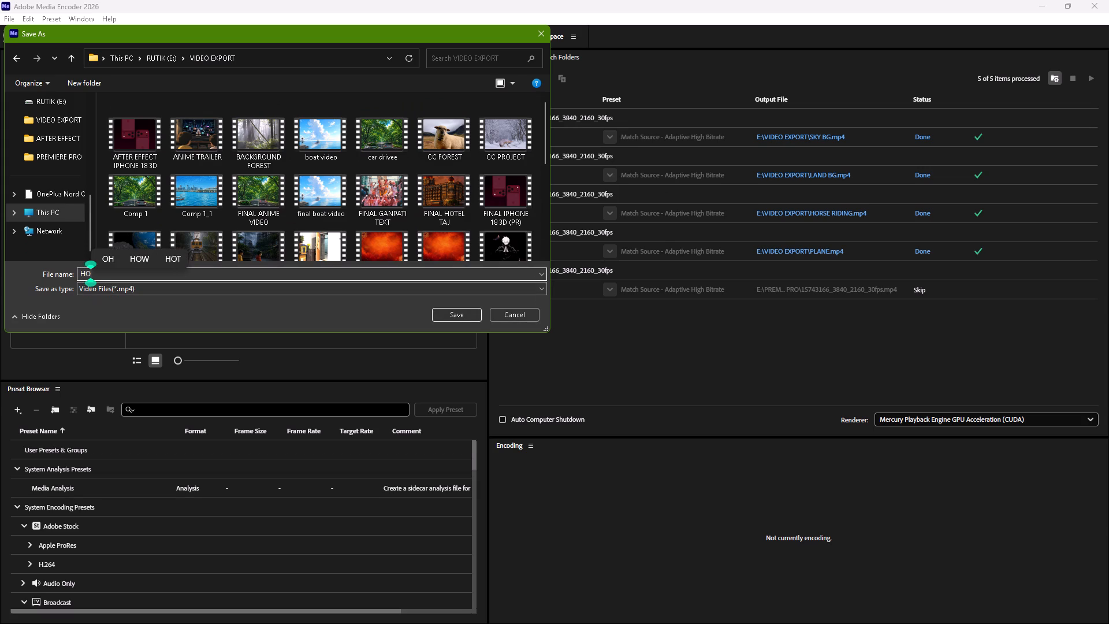
type("RSE 1")
key("space")
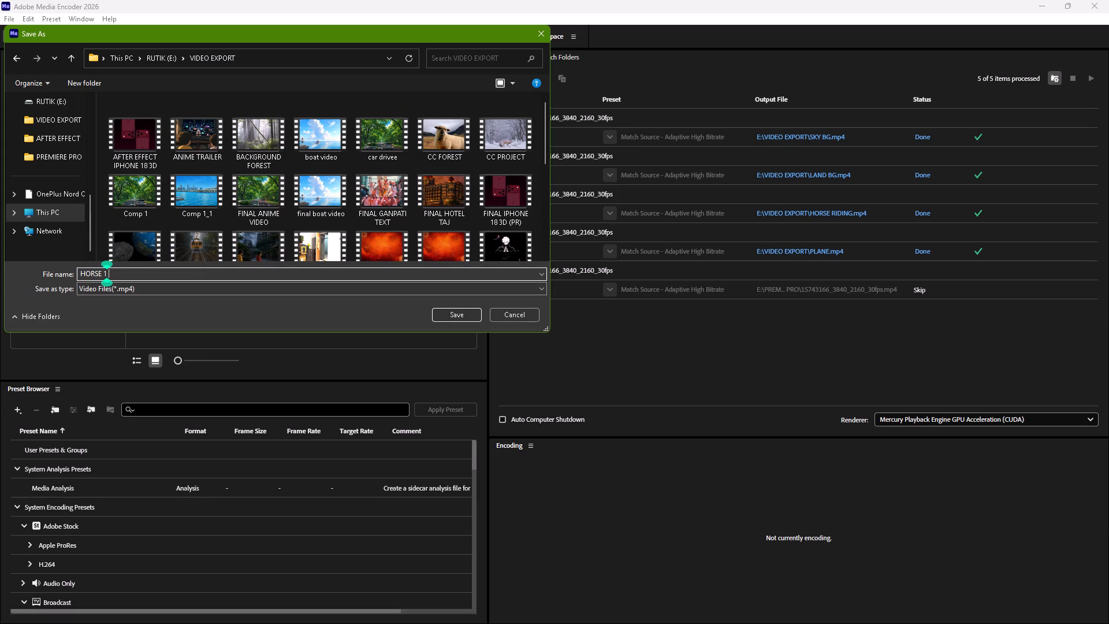
left_click(467, 314)
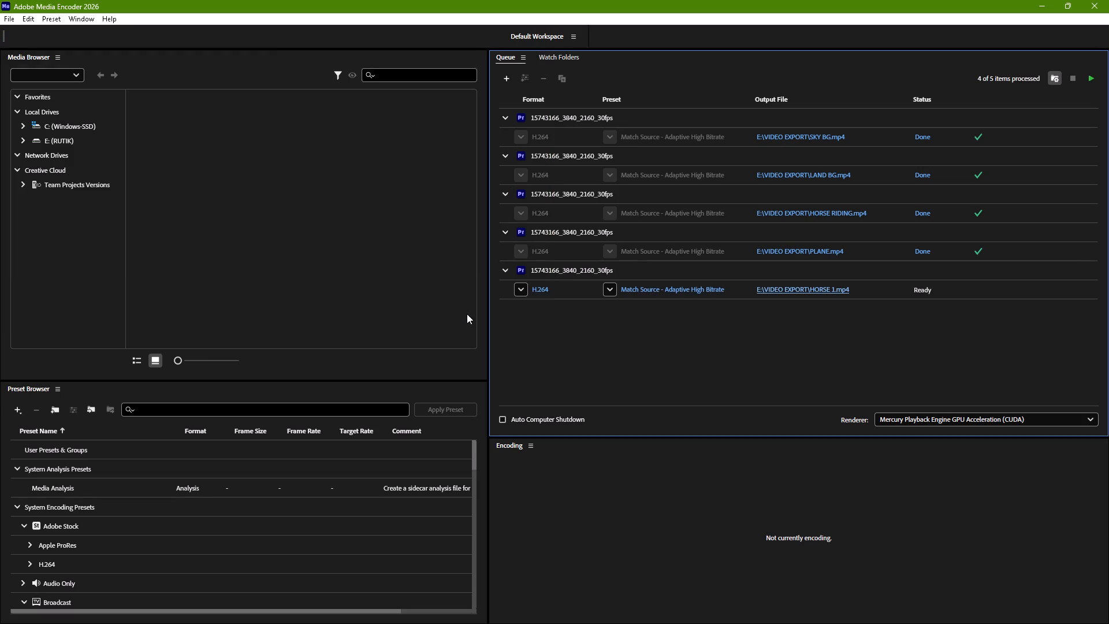
Start encoding the queue to render HORSE 1.mp4.
left_click(1087, 80)
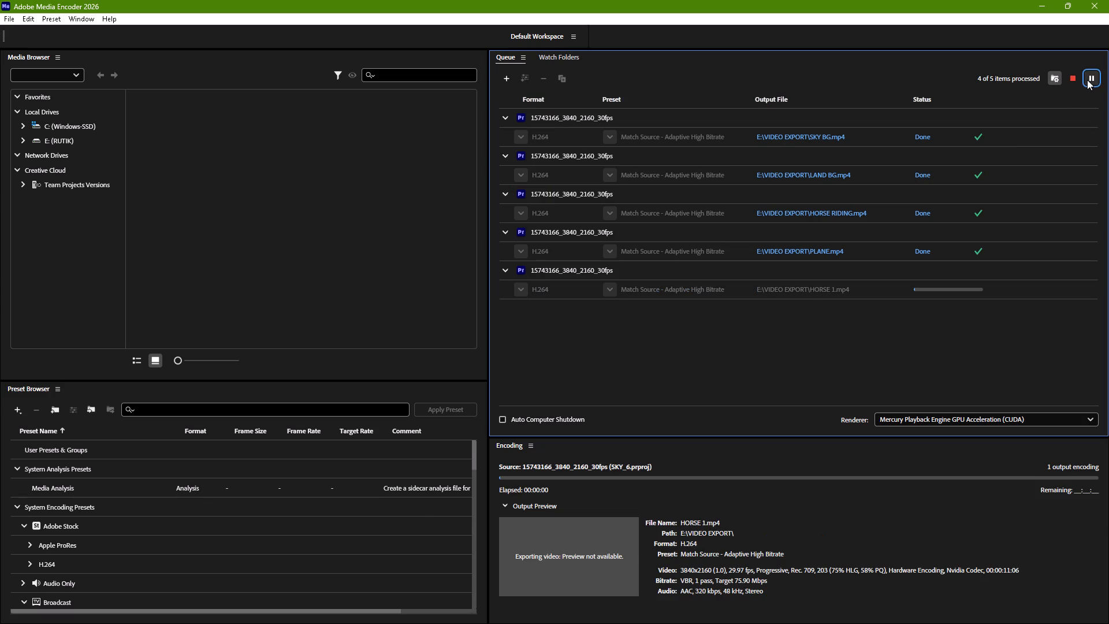
Switch to Premiere, hide track V5, and show track V6 so only that track's horse layer is output.
left_click(672, 168)
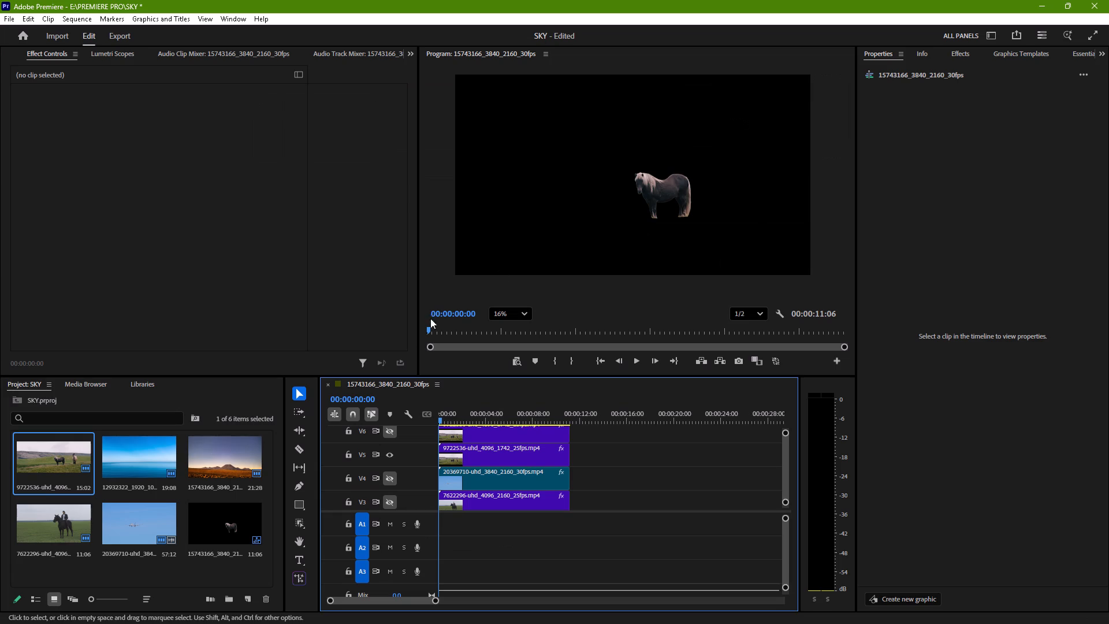
left_click(391, 453)
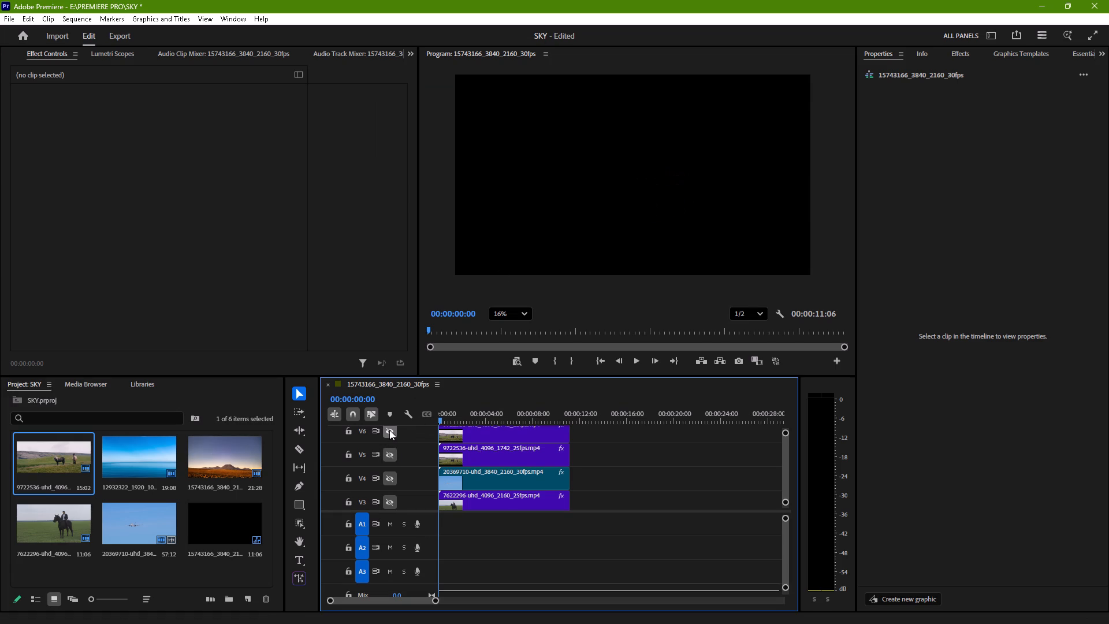
left_click(389, 430)
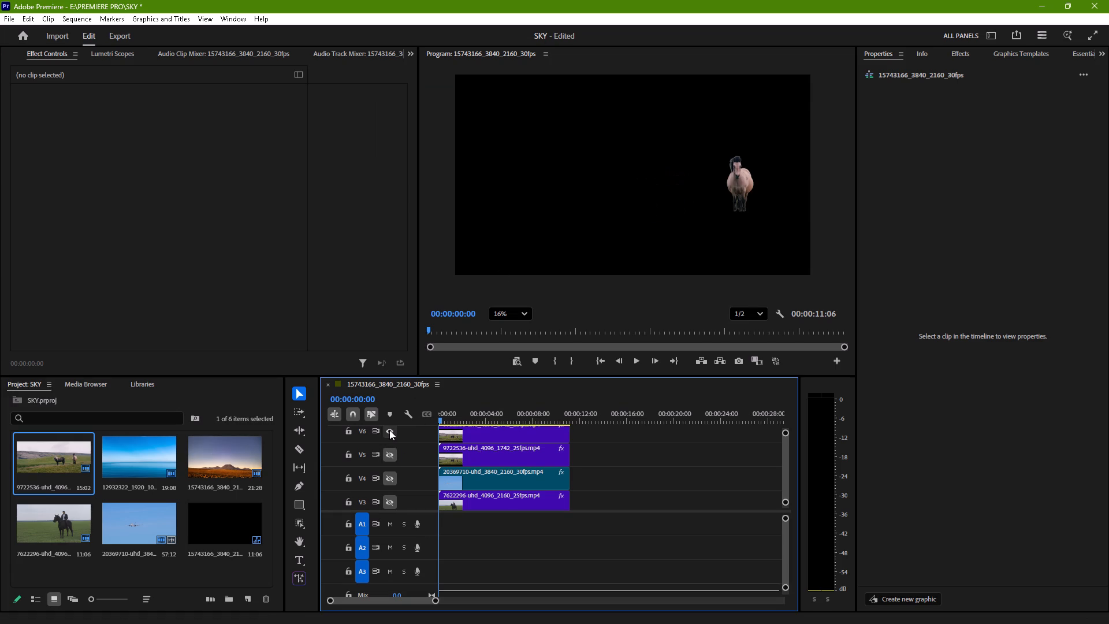
Send the sequence with only the V6 horse layer visible to Adobe Media Encoder and switch to Media Encoder.
key("alt+shift+m")
left_click(656, 218)
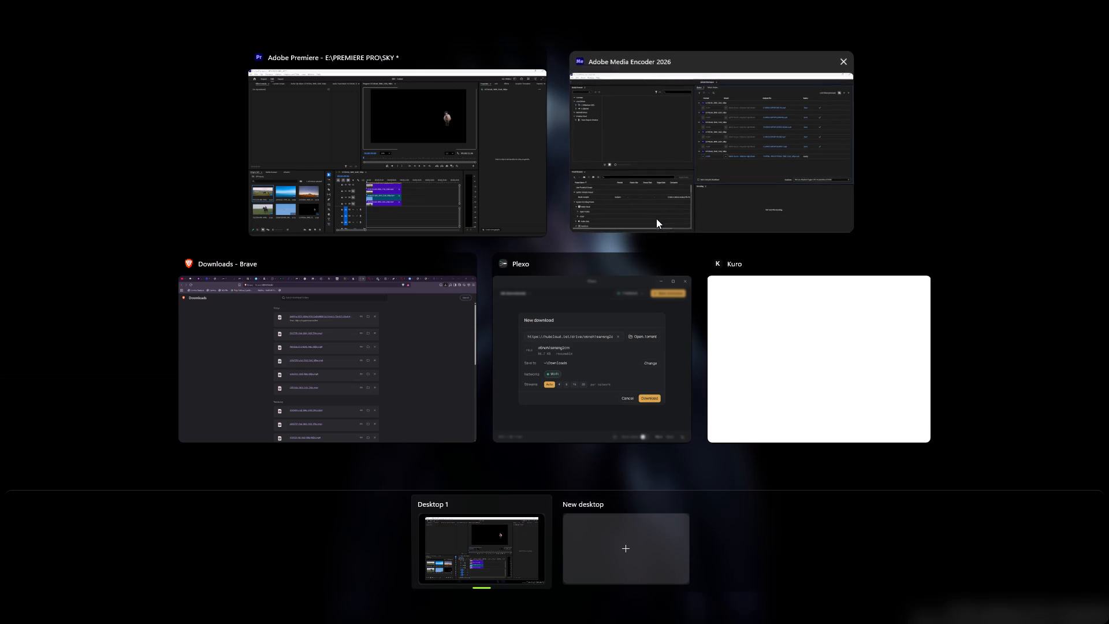
Set the newly queued export's output file to HORSE 2 in the VIDEO EXPORT folder on drive E.
left_click(870, 329)
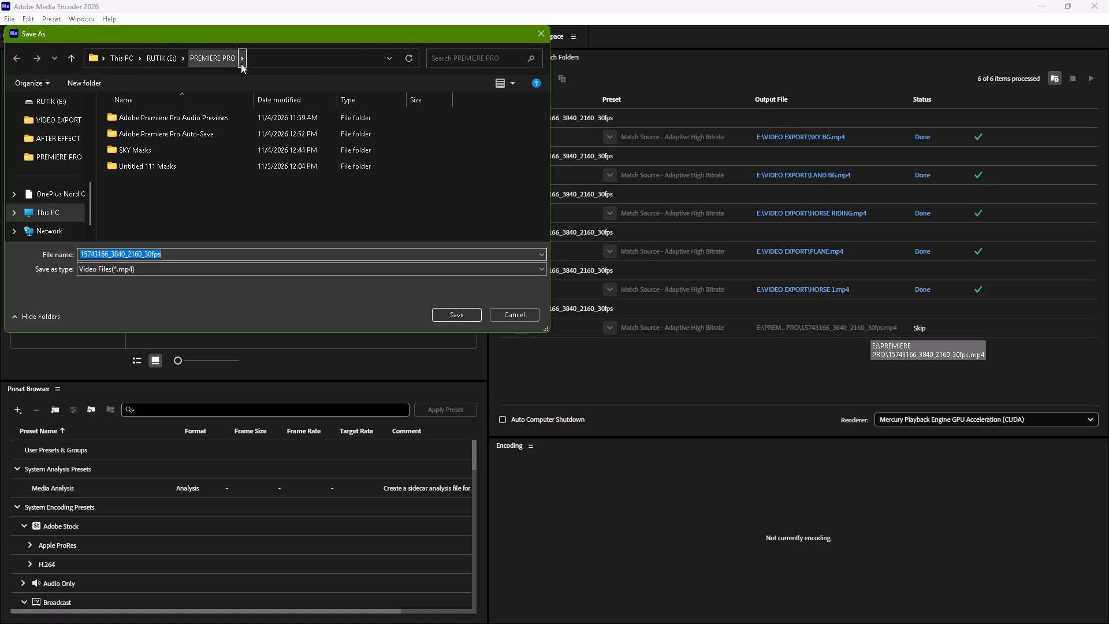
left_click(161, 54)
scroll(381, 114, "down", 3)
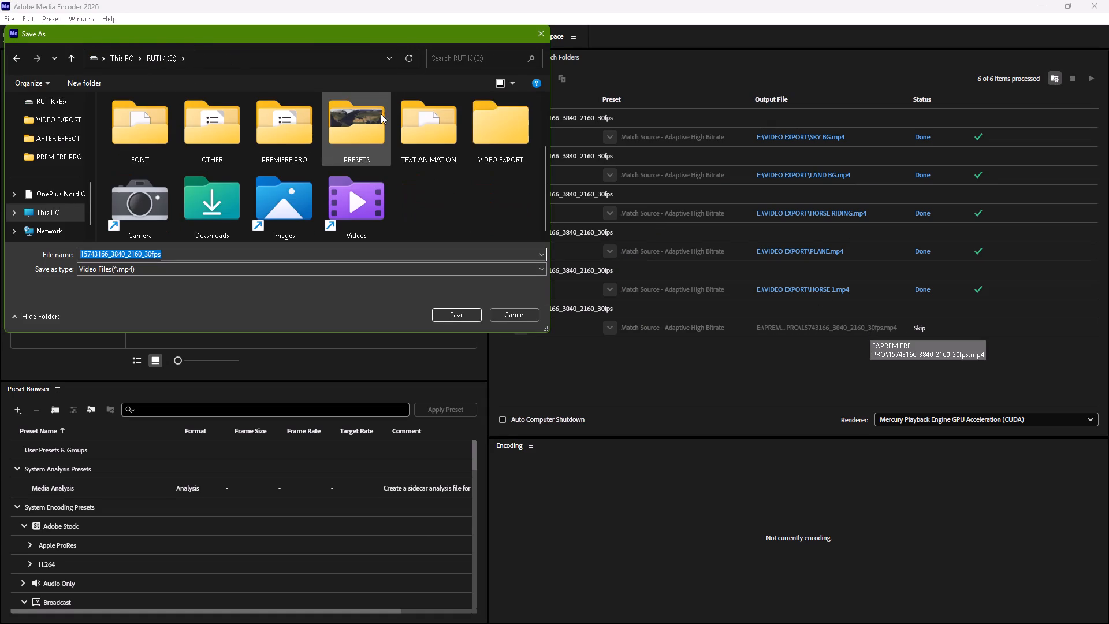
triple_click(495, 139)
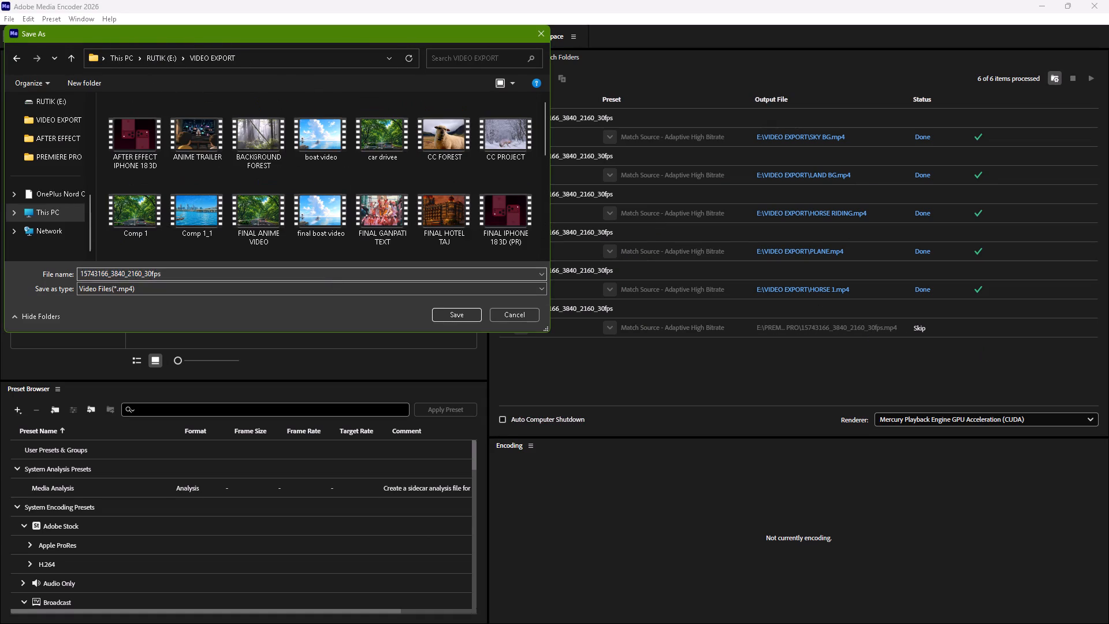
left_click(341, 276)
type("HORSE 2")
key("space")
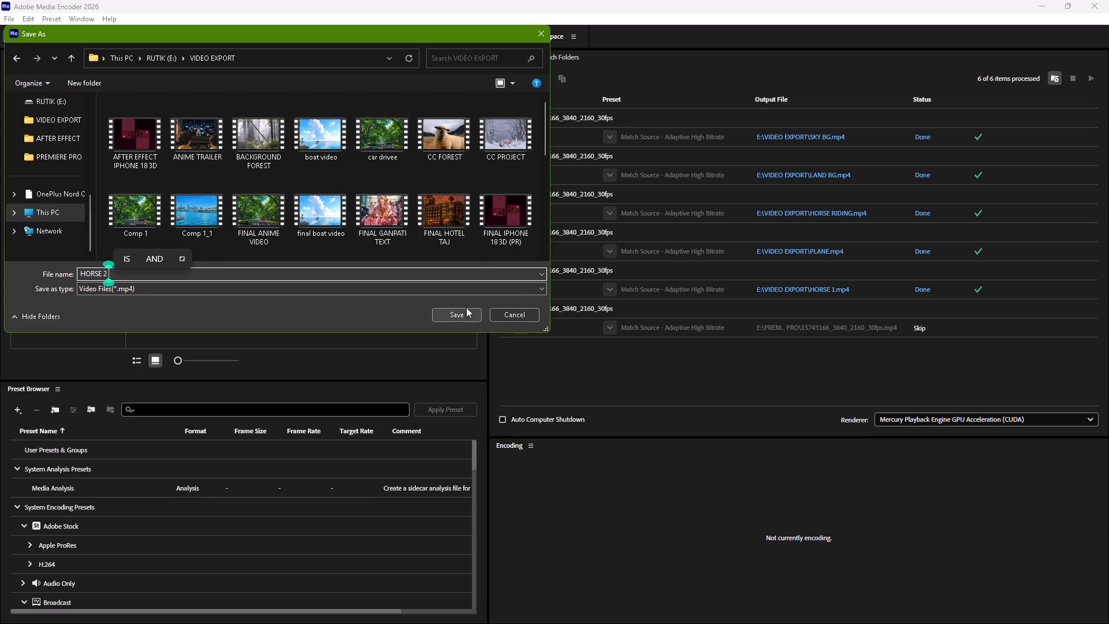
left_click(463, 309)
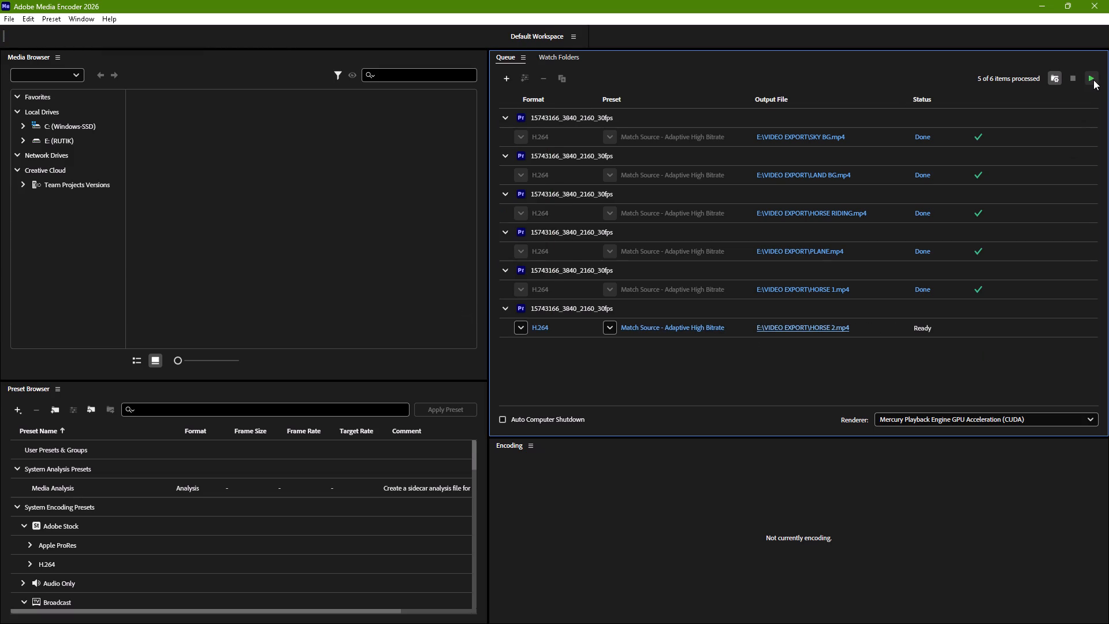
Start encoding the queue to render HORSE 2.mp4.
left_click(1093, 80)
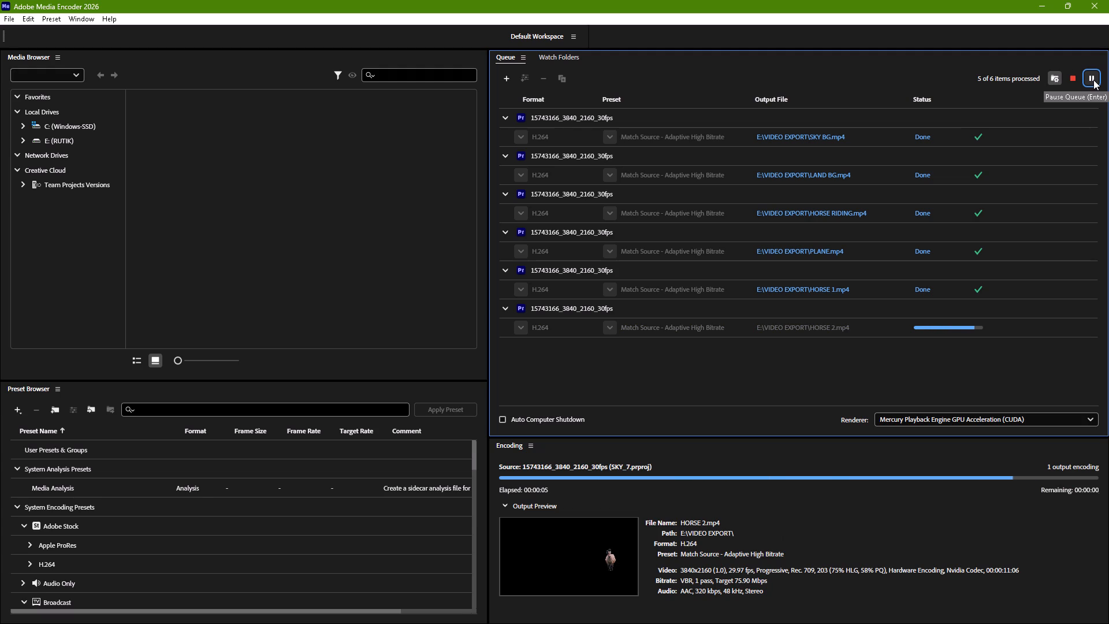
Return to Premiere and scrub through the V6 horse layer, ending back at the start of the sequence.
left_click(1050, 5)
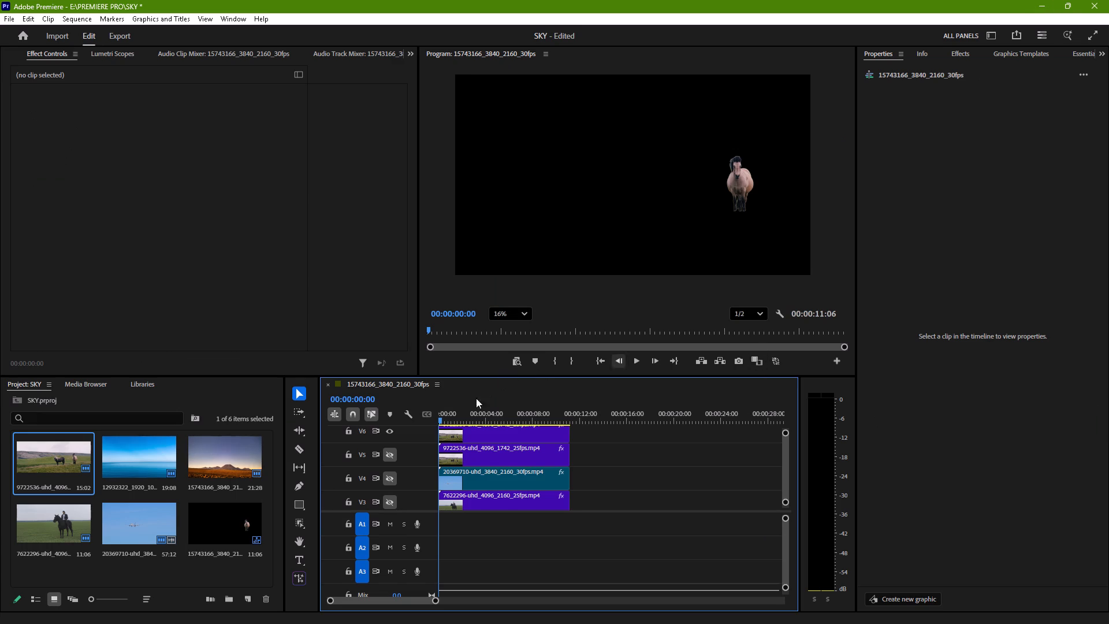
left_click_drag(440, 420, 538, 429)
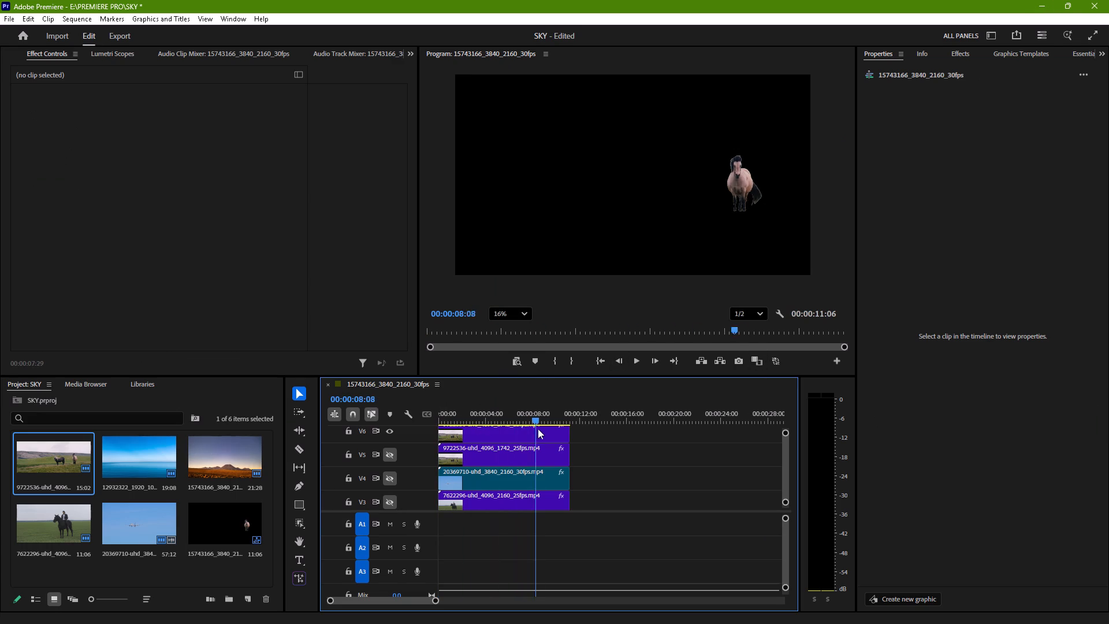
left_click_drag(538, 429, 407, 453)
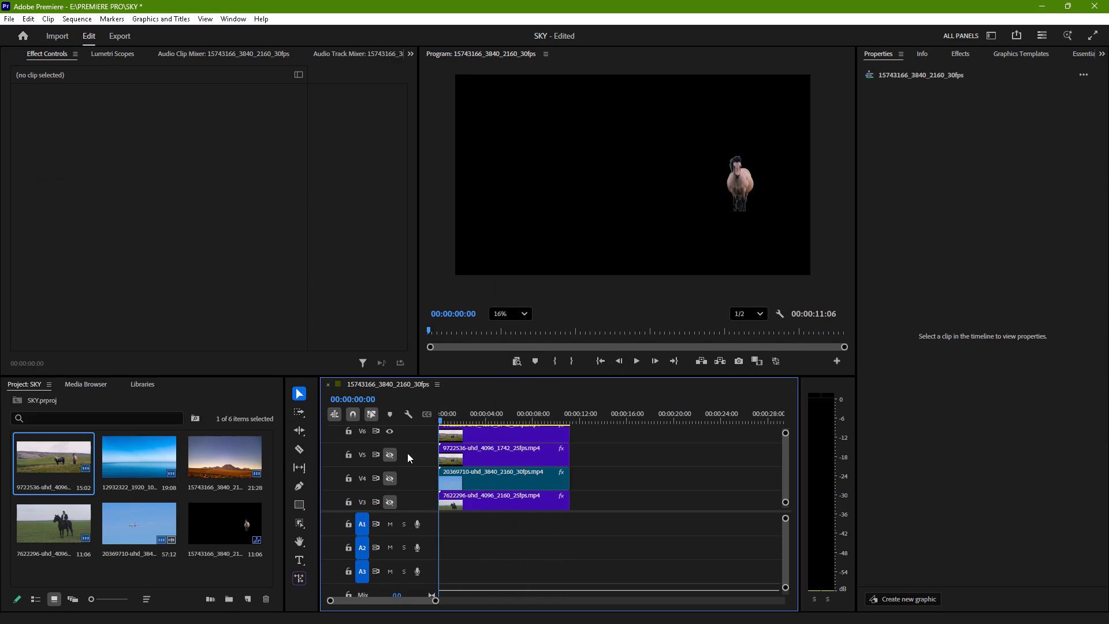
Minimize Premiere and the Brave browser to reach Plexo, and start its pending download into the Downloads folder.
left_click(1041, 7)
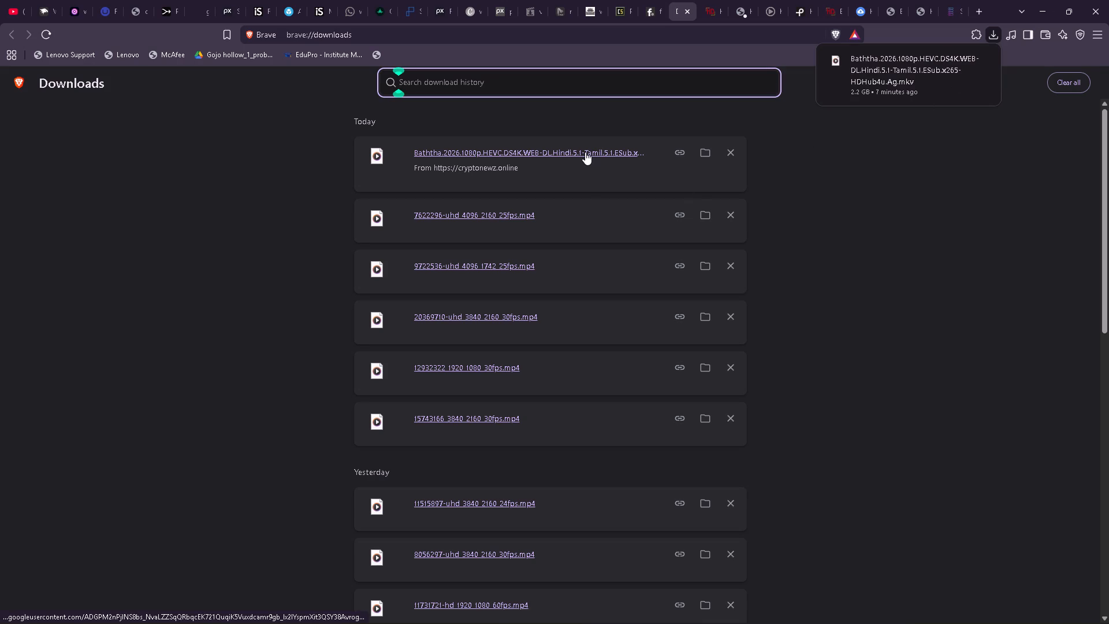
left_click(1038, 11)
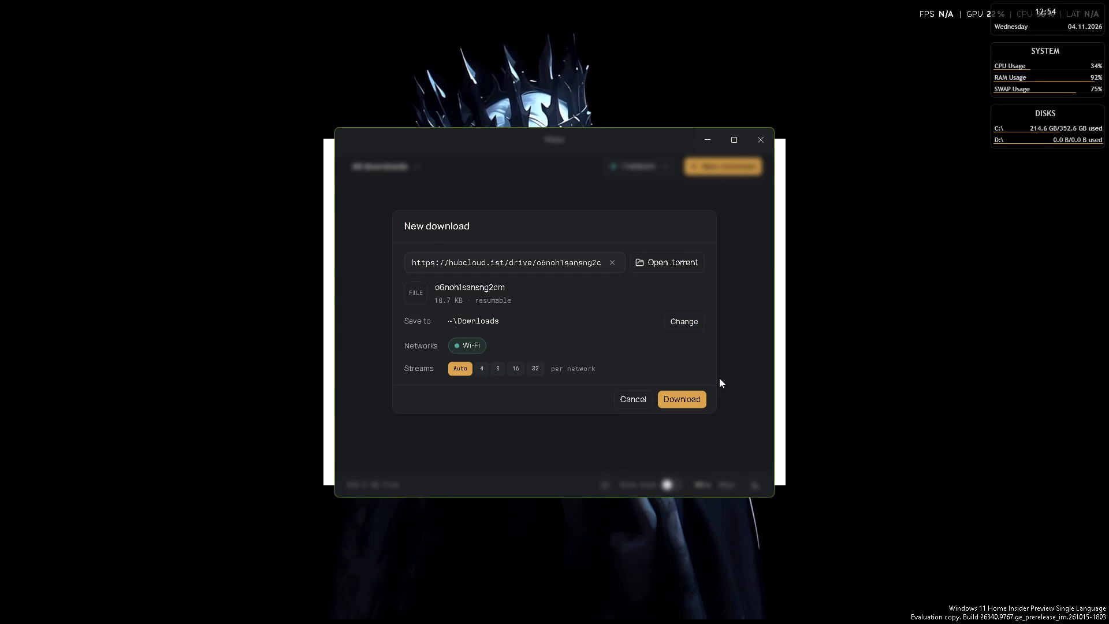
left_click(695, 402)
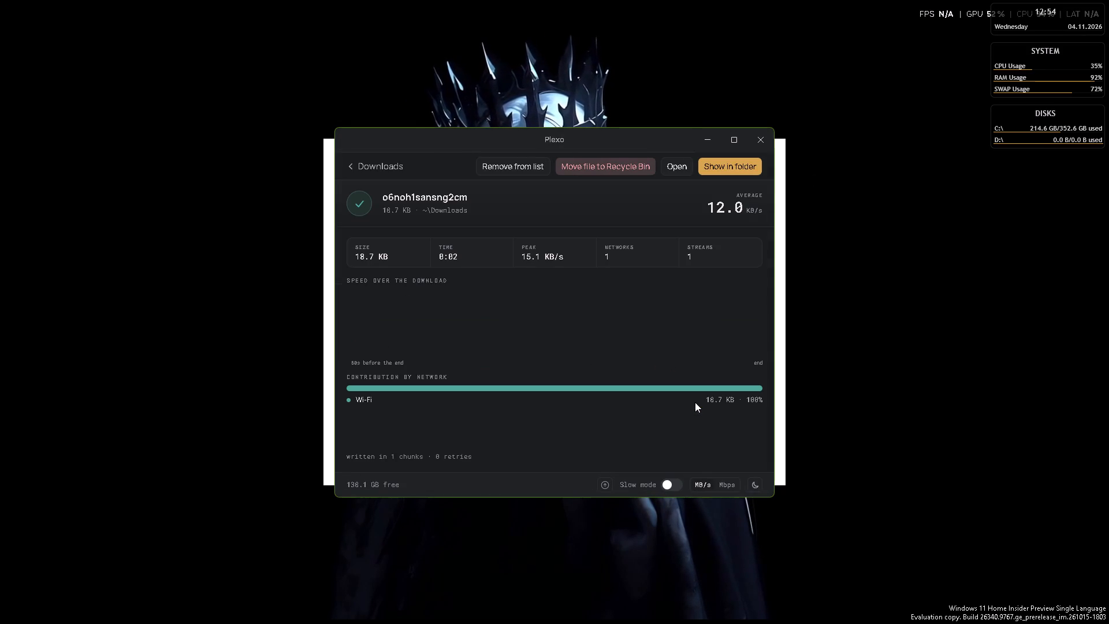
Remove the finished download from Plexo's download list while keeping its file on the computer.
scroll(695, 402, "down", 2)
scroll(695, 402, "up", 2)
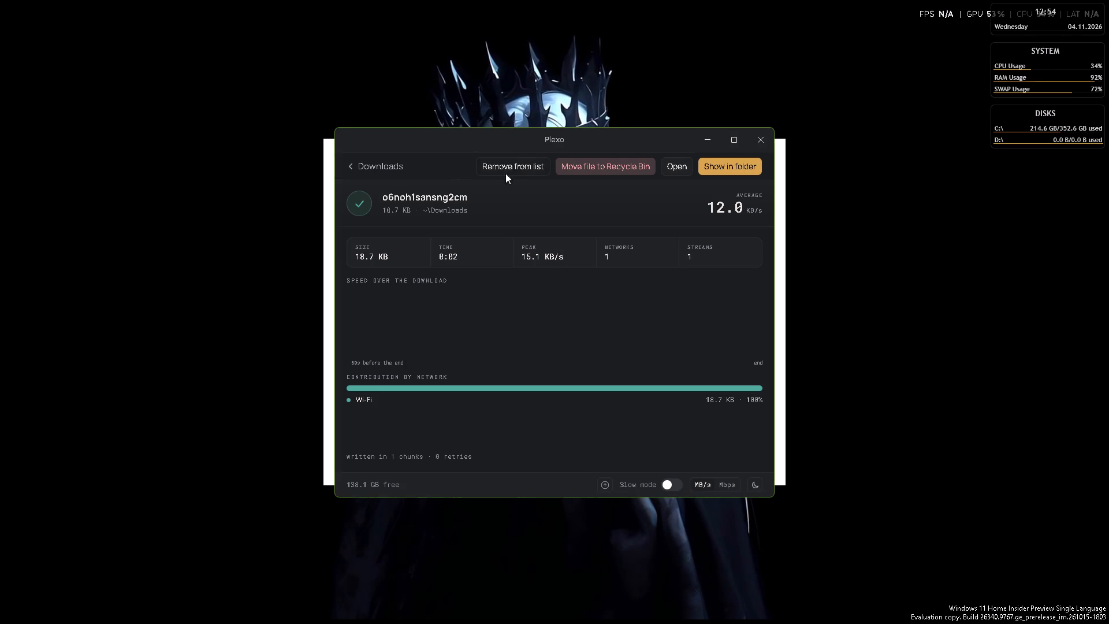
left_click(526, 164)
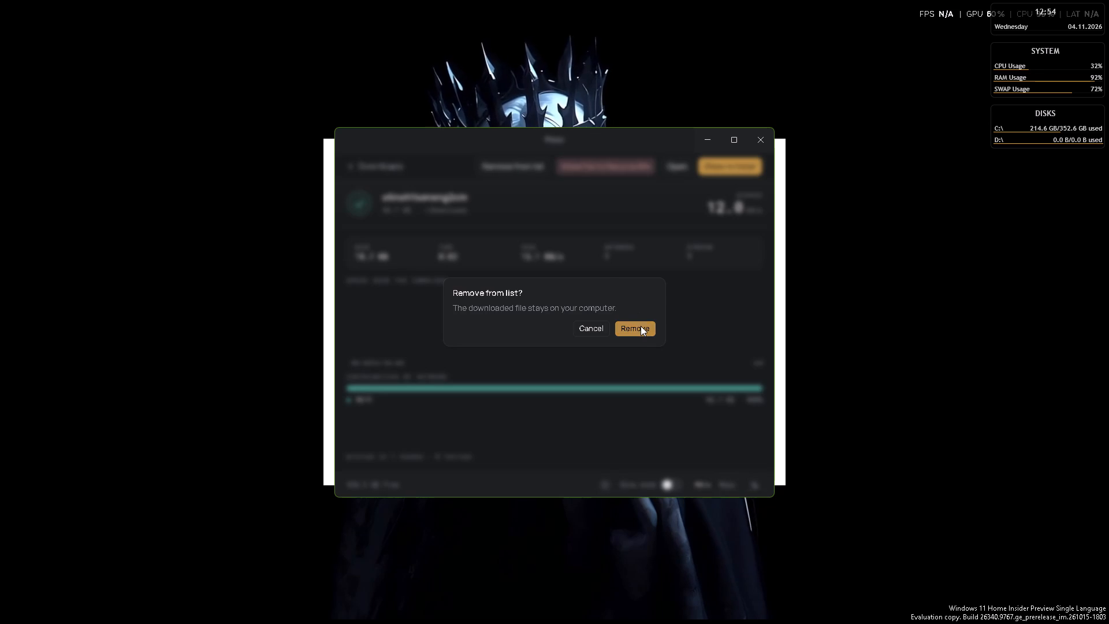
left_click(641, 326)
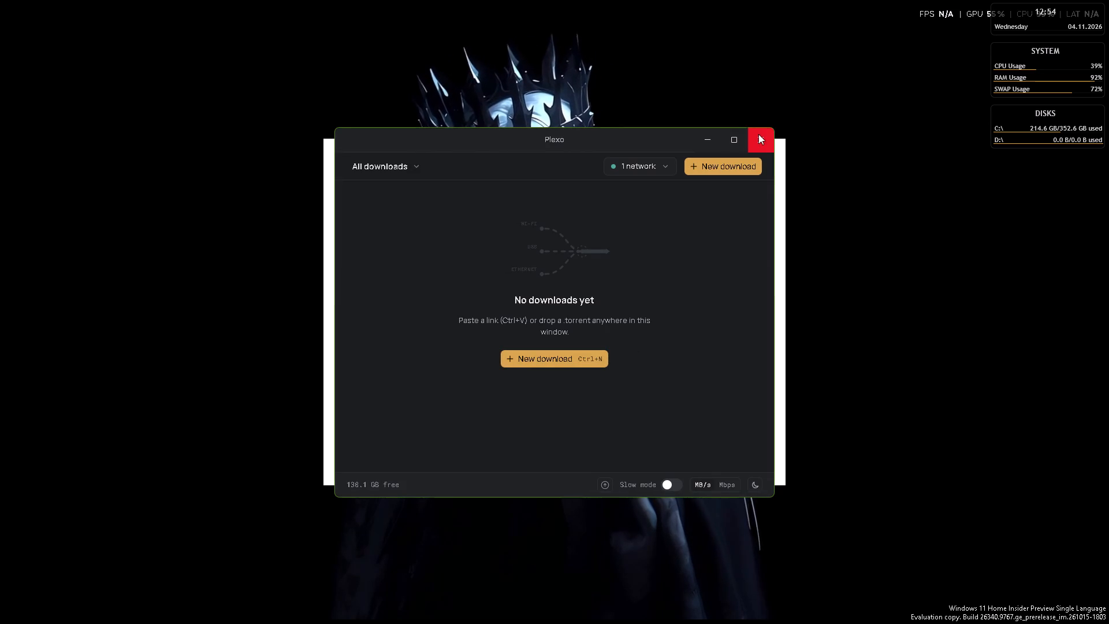
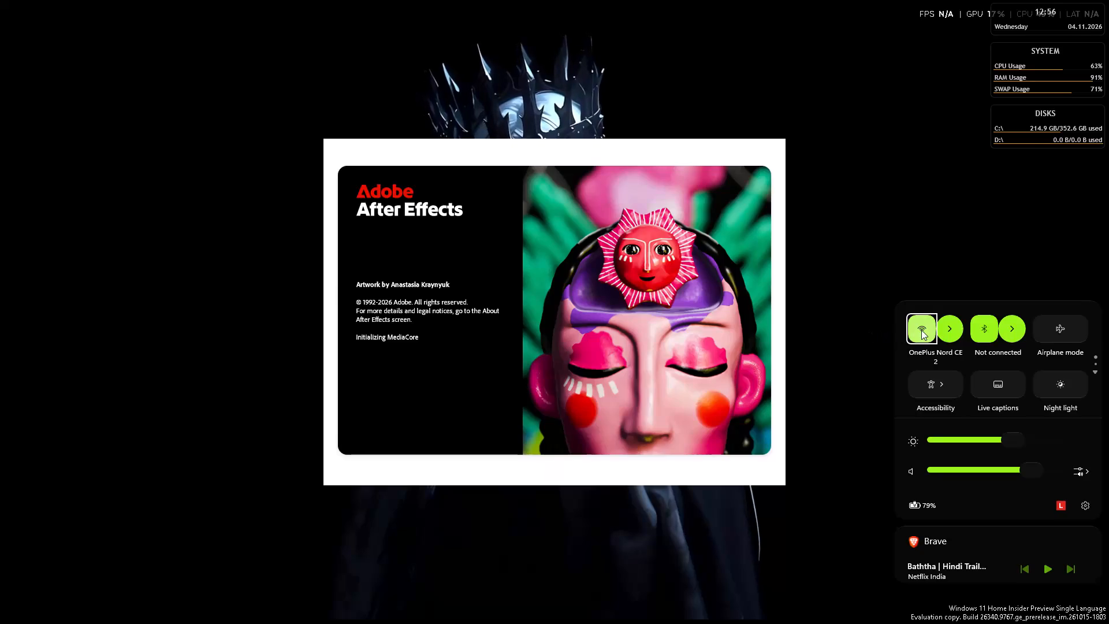
Turn off Wi-Fi in the Windows quick settings and return to the desktop.
left_click(921, 330)
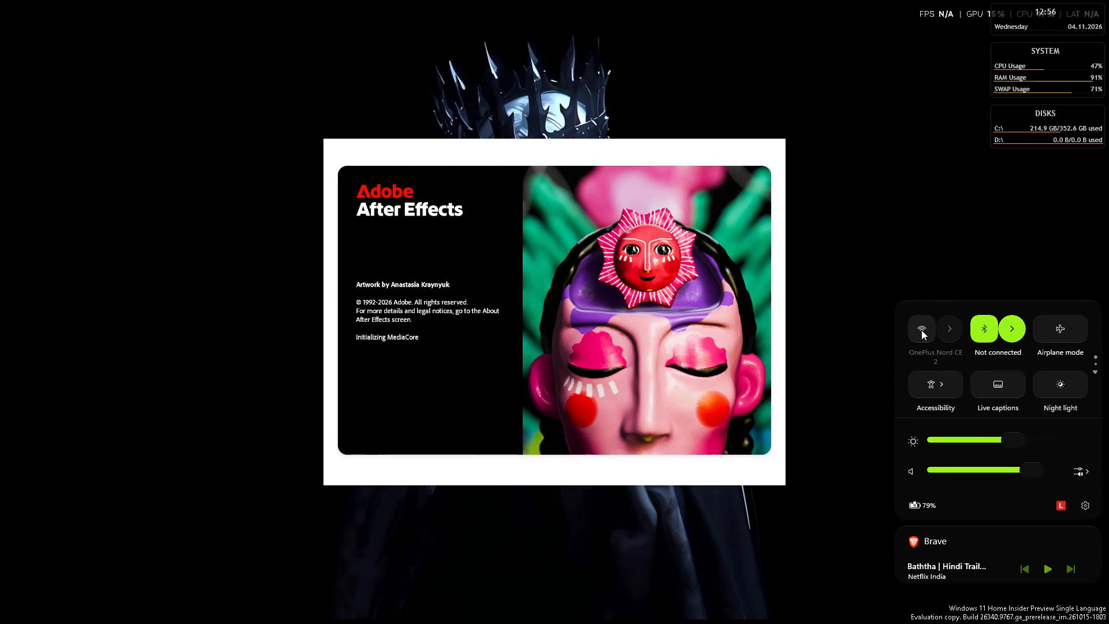
left_click(894, 204)
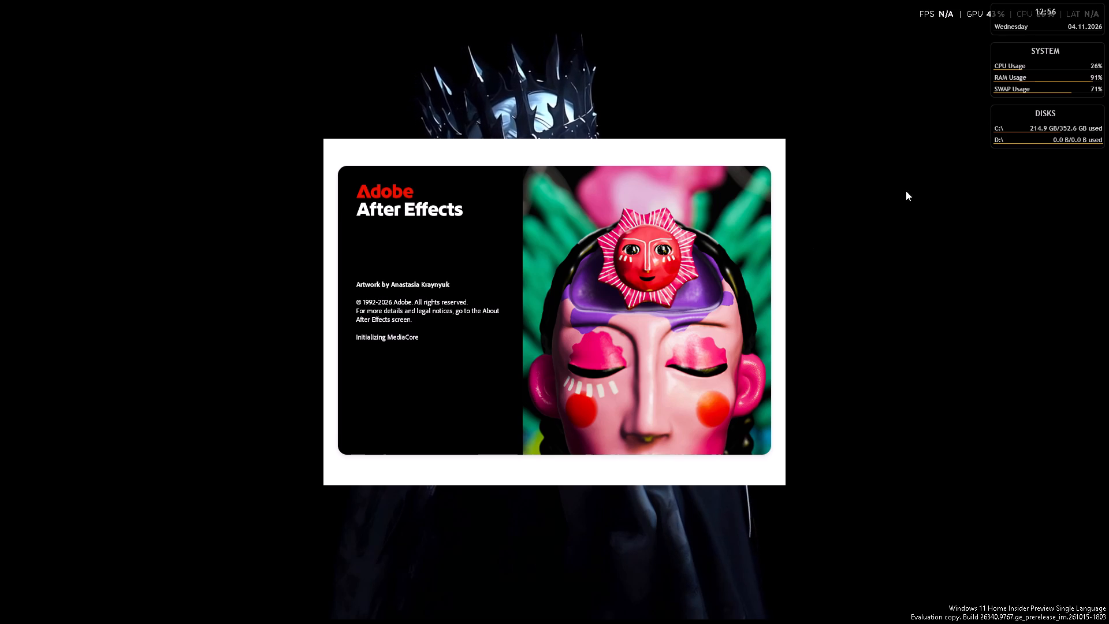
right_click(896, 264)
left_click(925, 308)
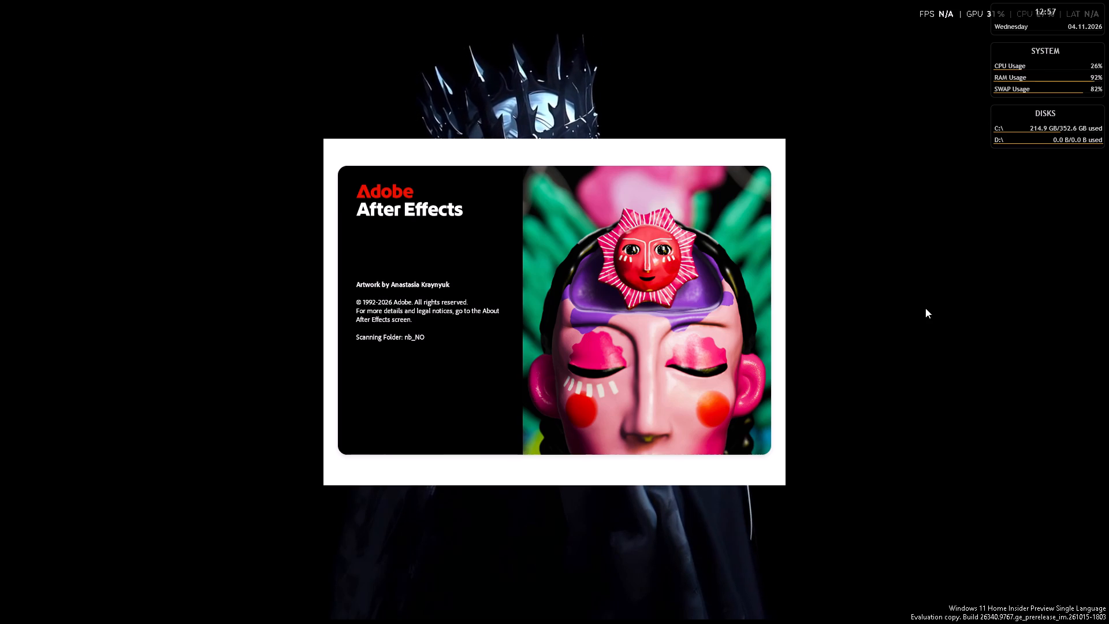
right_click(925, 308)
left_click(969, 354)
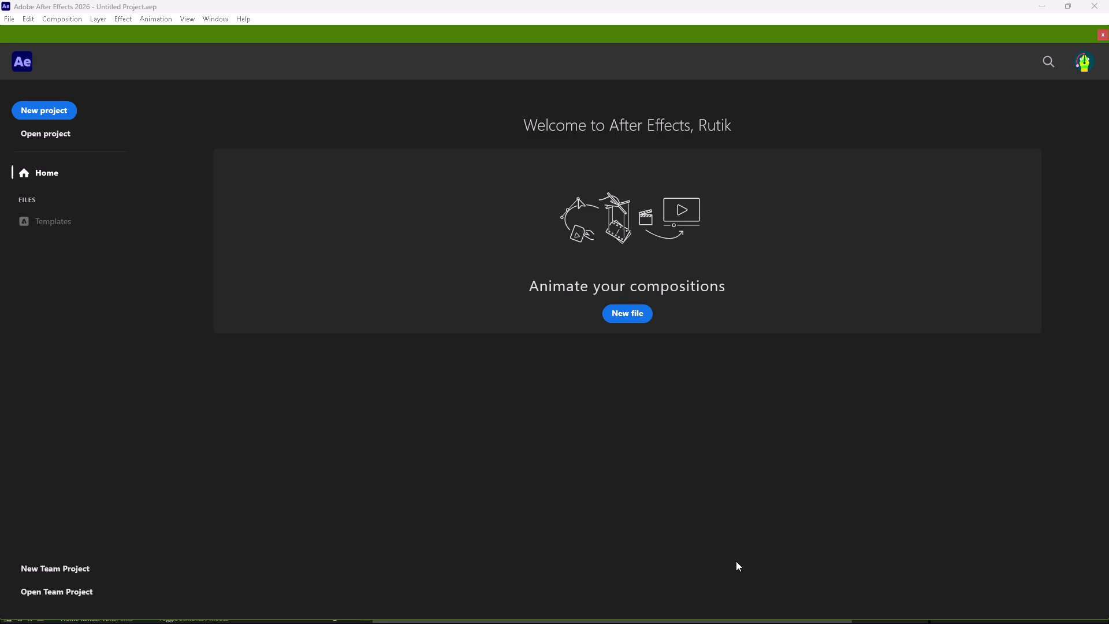
Start a new After Effects project and create an HD 1920x1080 composition at 29.97 fps lasting 30 seconds.
left_click(64, 109)
left_click(459, 258)
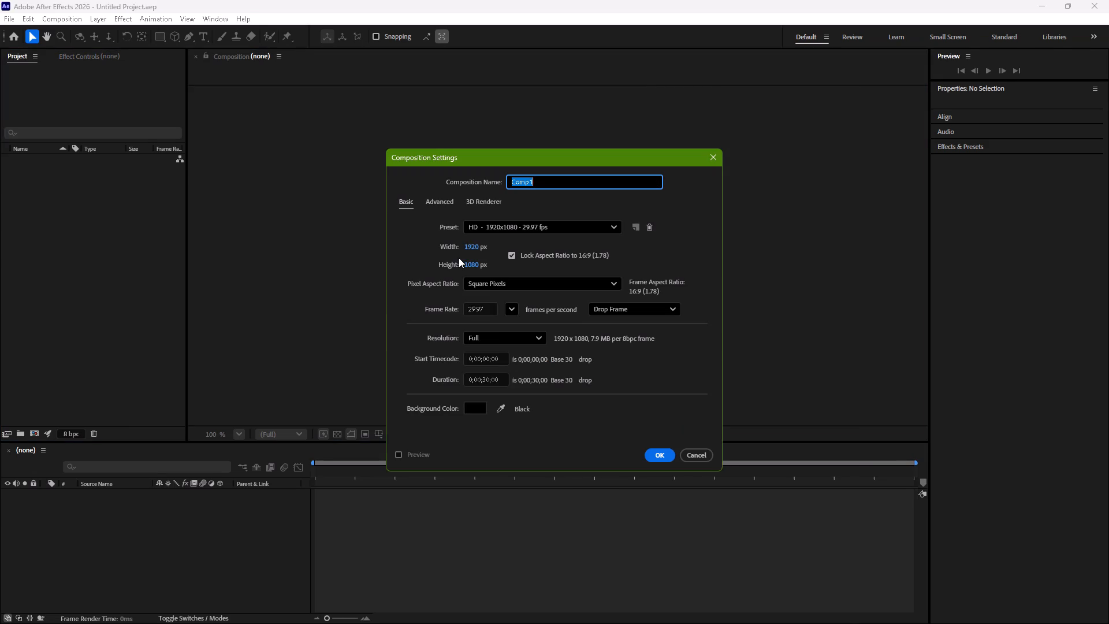
left_click(663, 458)
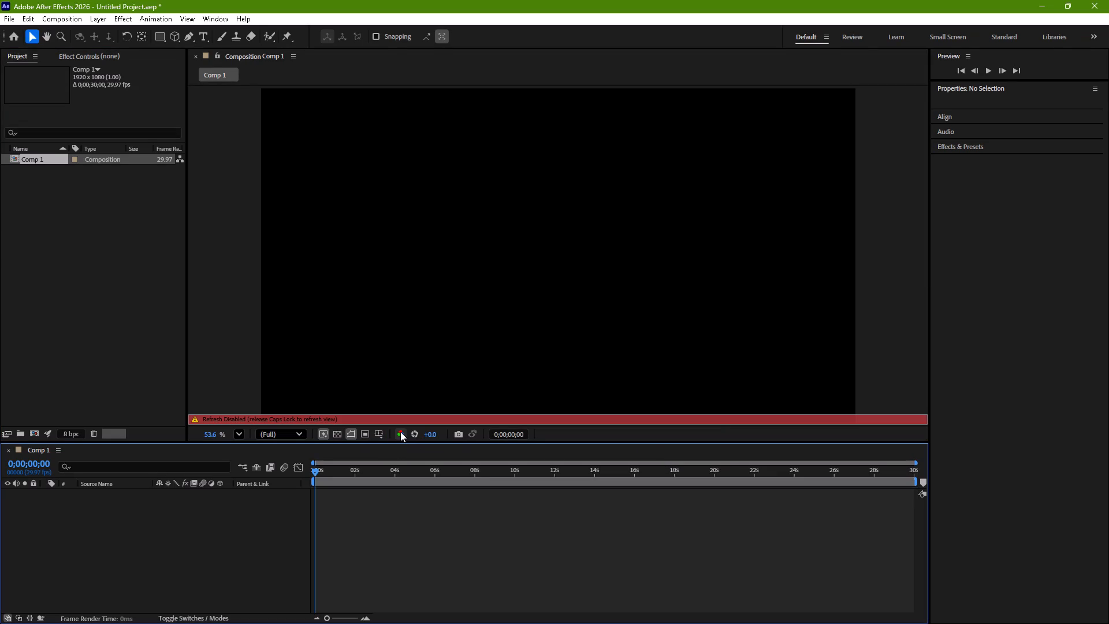
Import HORSE 1, HORSE 2, HORSE RIDING, LAND BG, PLANE and SKY BG as footage from the VIDEO EXPORT folder on RUTIK (E:).
triple_click(141, 304)
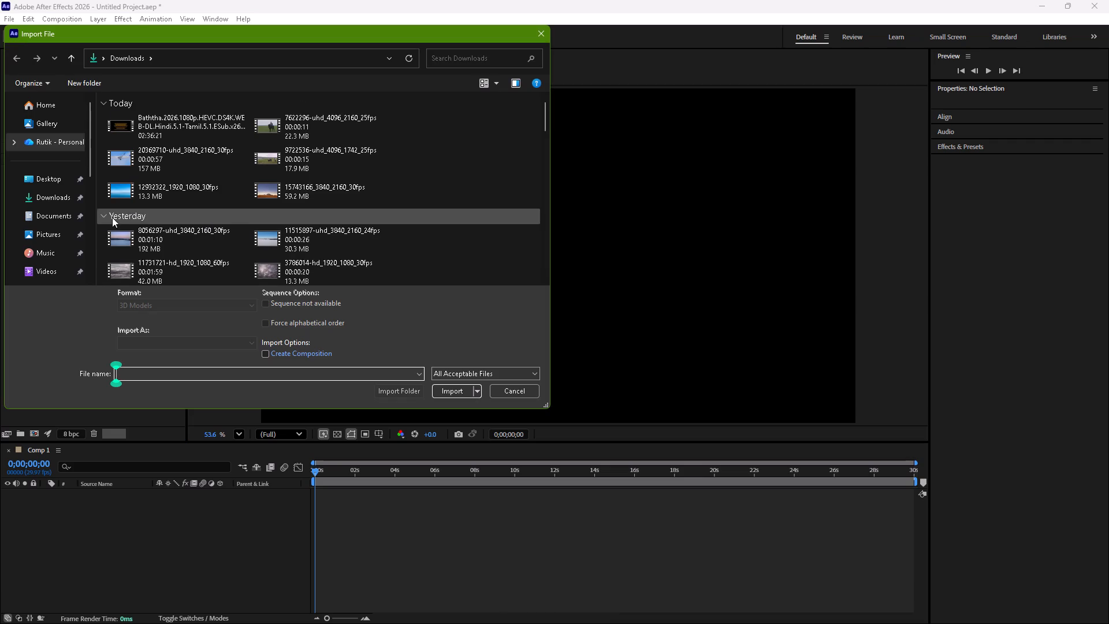
scroll(60, 222, "down", 2)
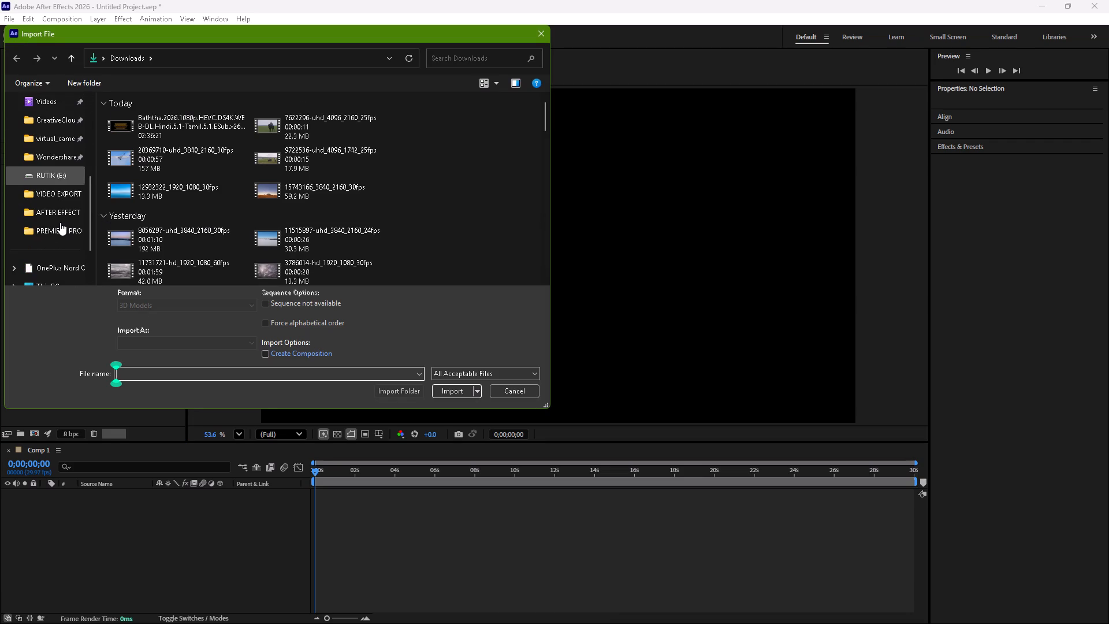
scroll(60, 222, "down", 1)
left_click(61, 180)
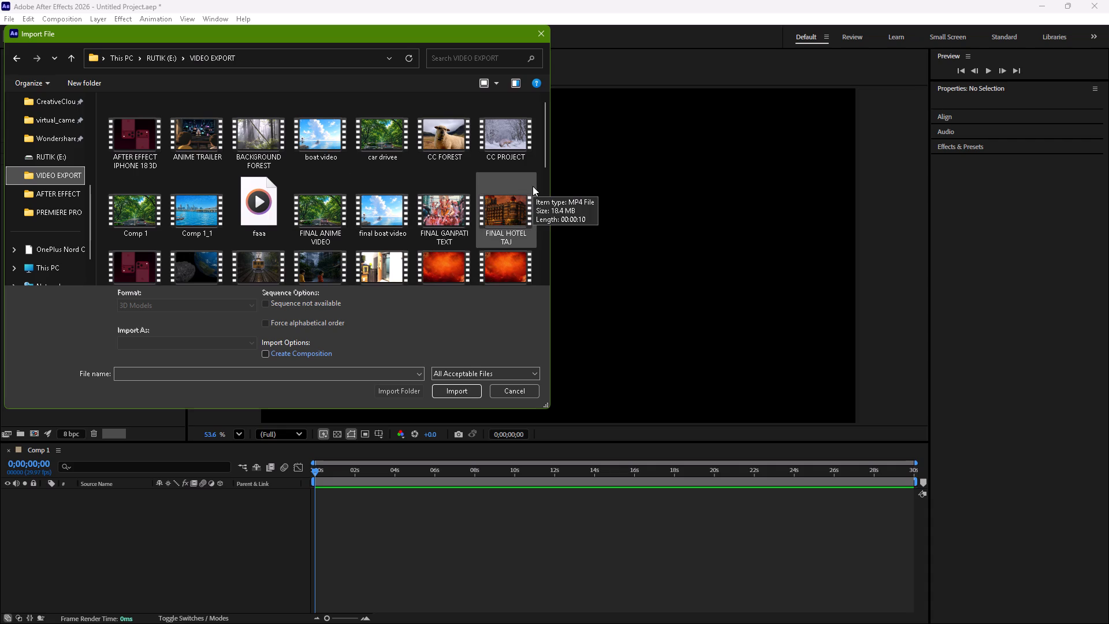
scroll(533, 186, "down", 1)
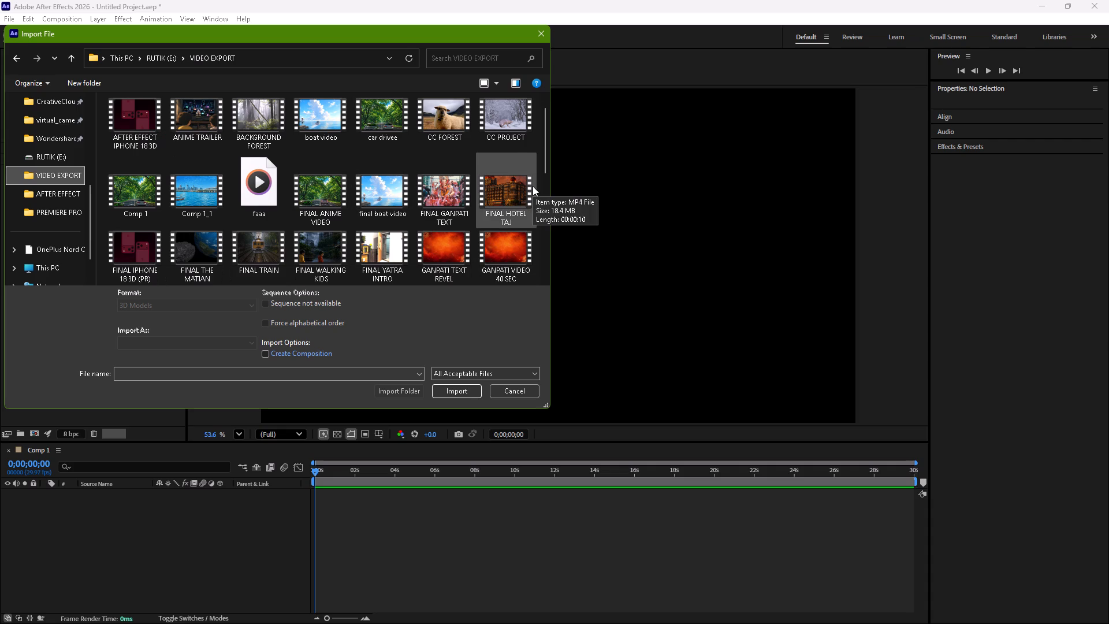
scroll(533, 186, "down", 2)
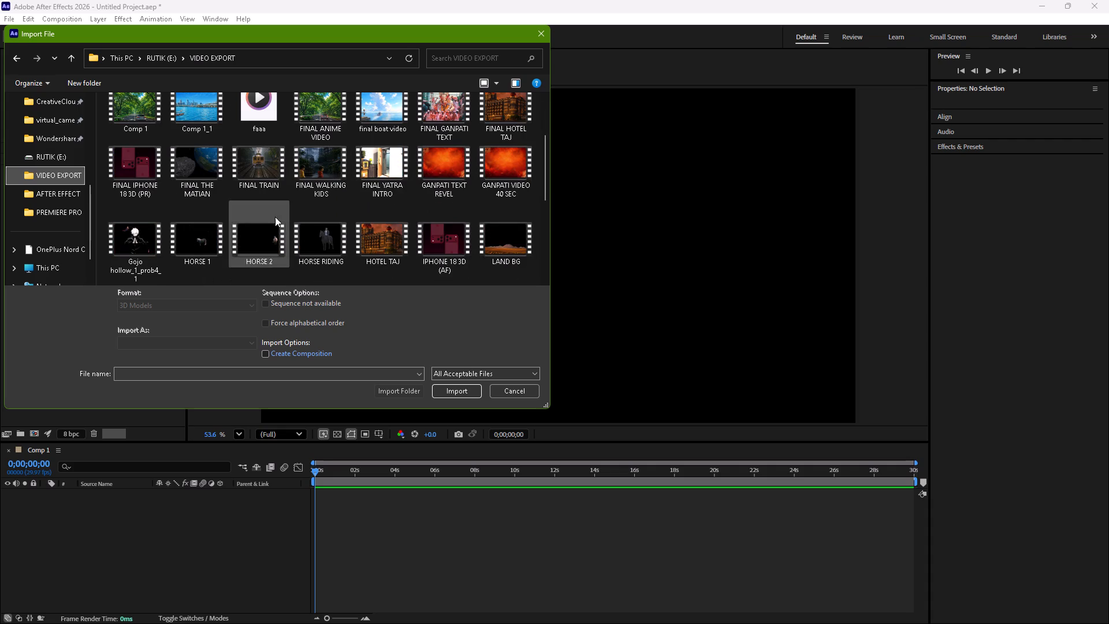
left_click(190, 239, "ctrl")
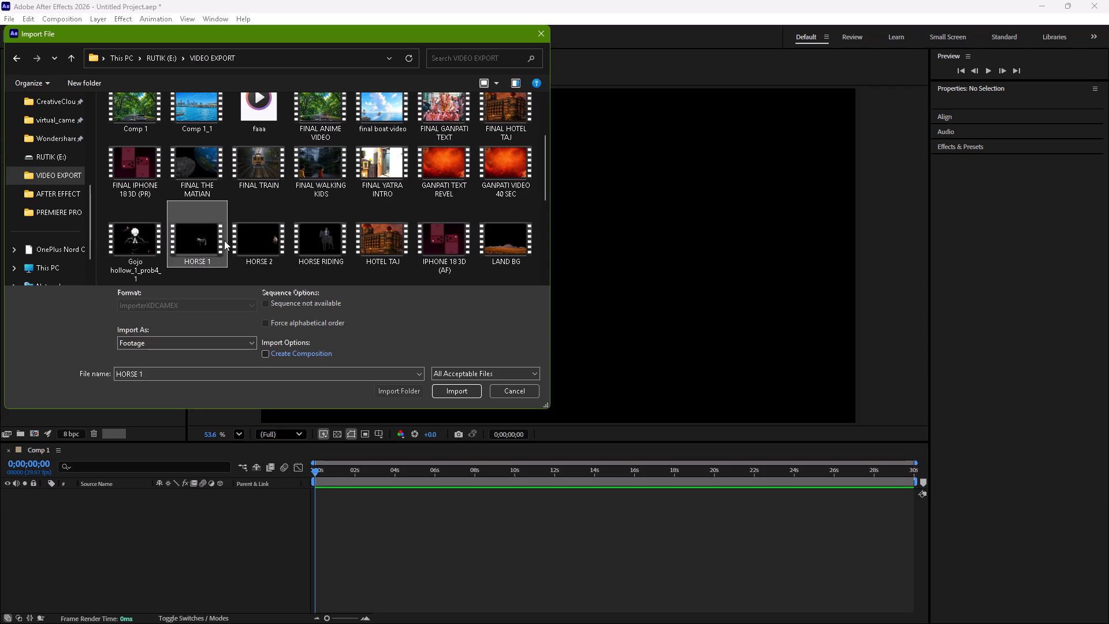
left_click(244, 244, "ctrl")
left_click(293, 240, "ctrl")
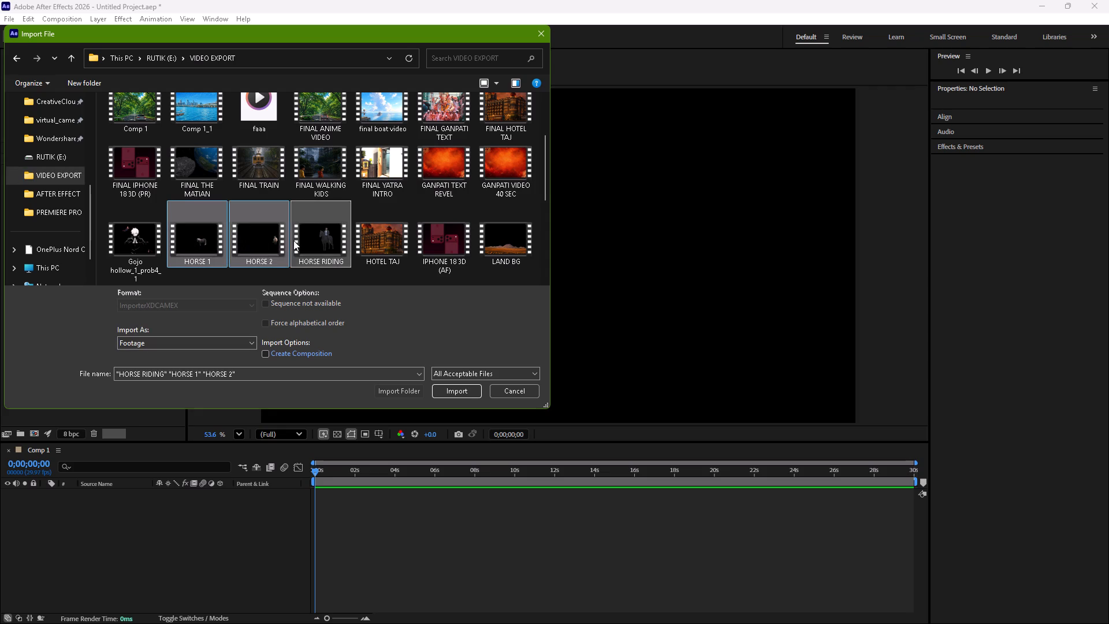
left_click(498, 242, "ctrl")
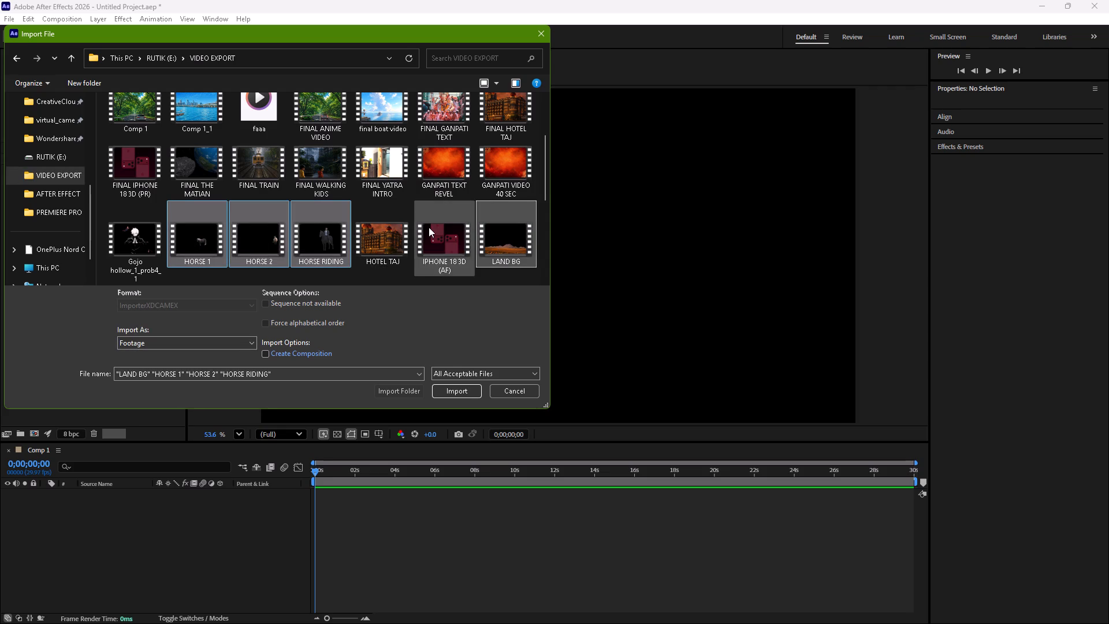
scroll(429, 227, "down", 2)
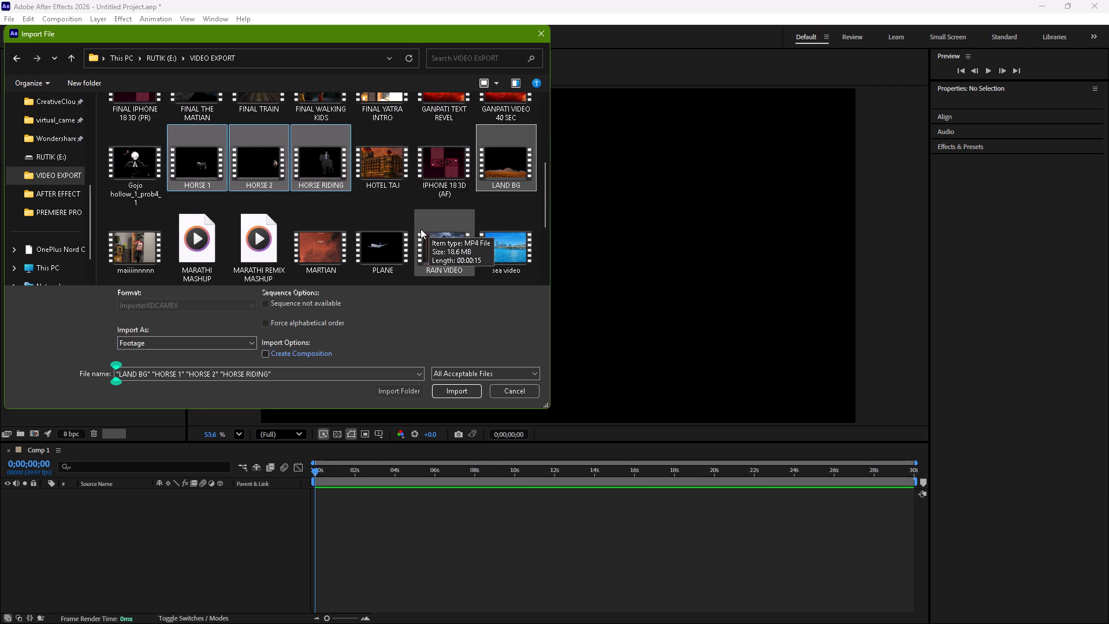
left_click(359, 243, "ctrl")
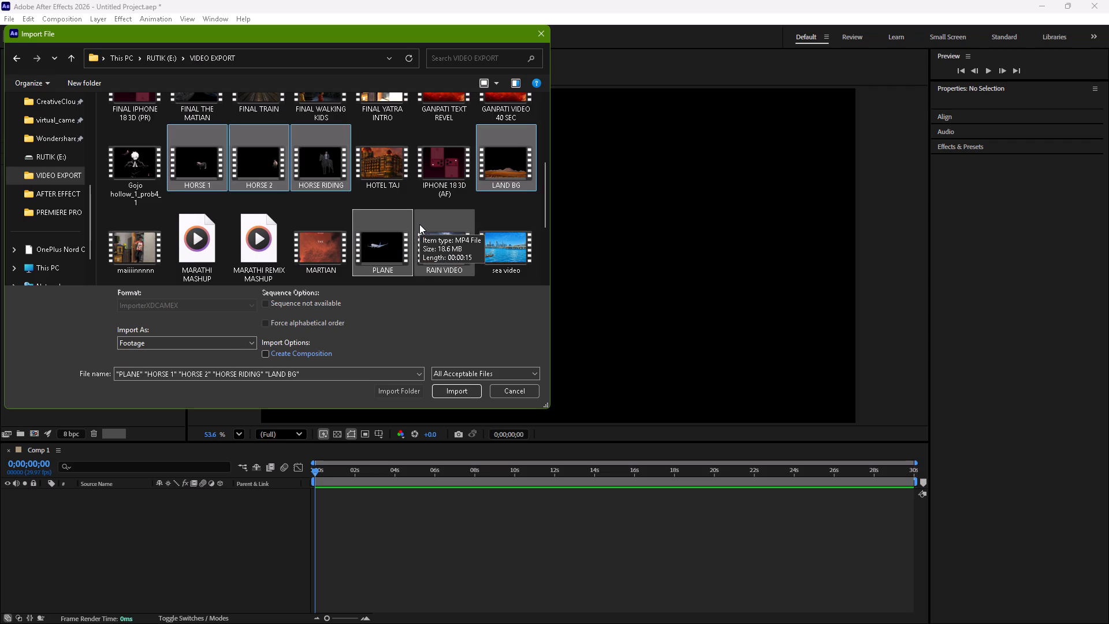
scroll(419, 224, "down", 1)
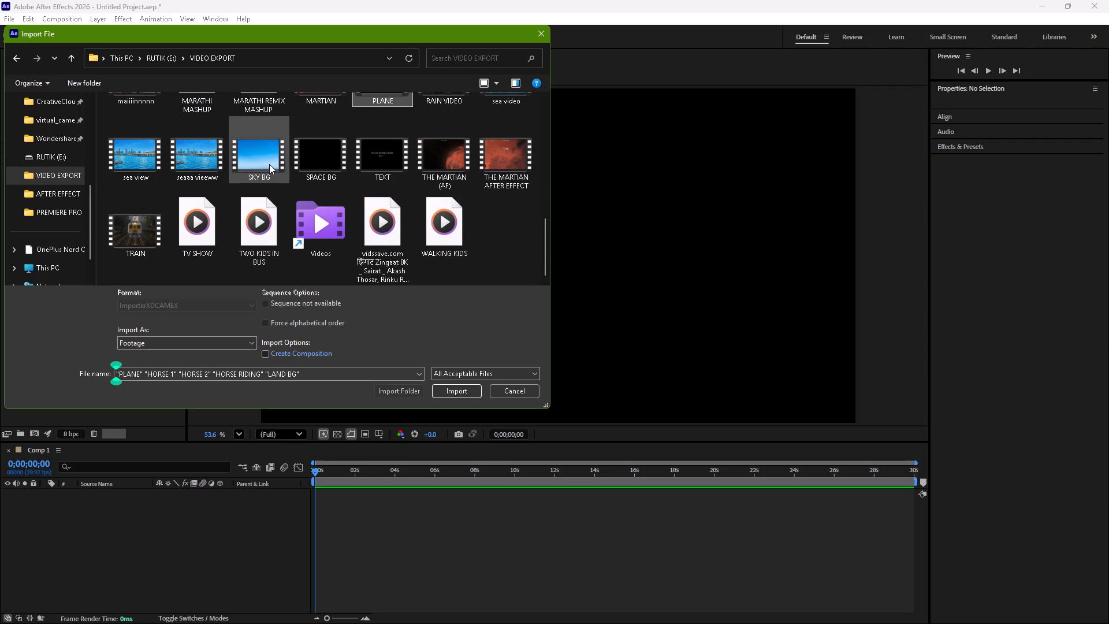
left_click(268, 164, "ctrl")
left_click(462, 384)
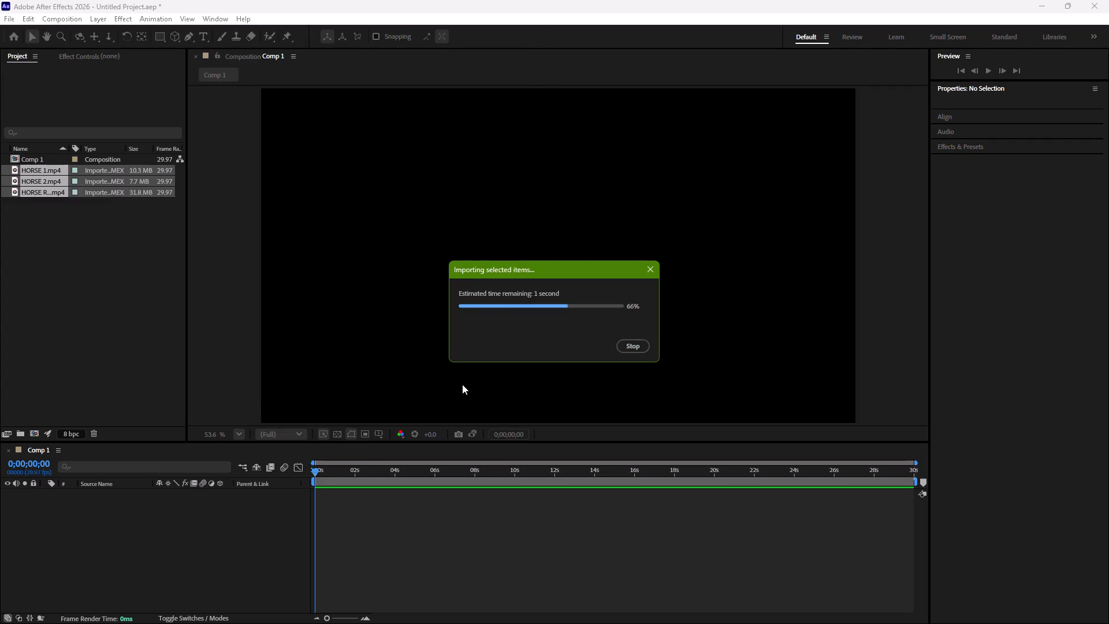
left_click(96, 316)
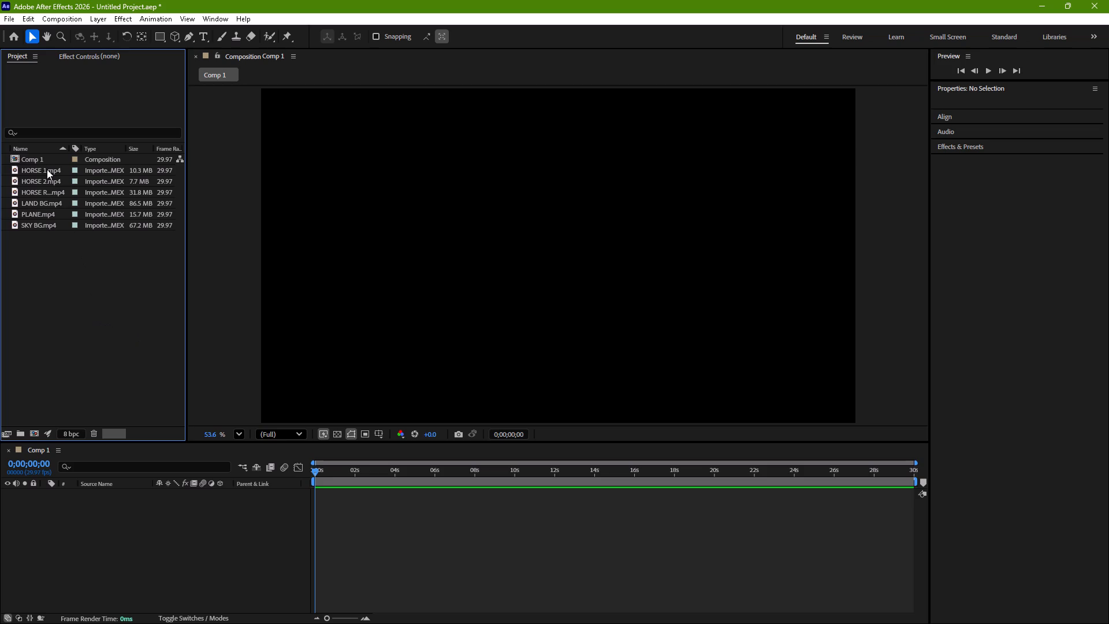
Add LAND BG.mp4 to the composition's timeline as a layer and dismiss the Properties panel tip.
left_click(59, 203)
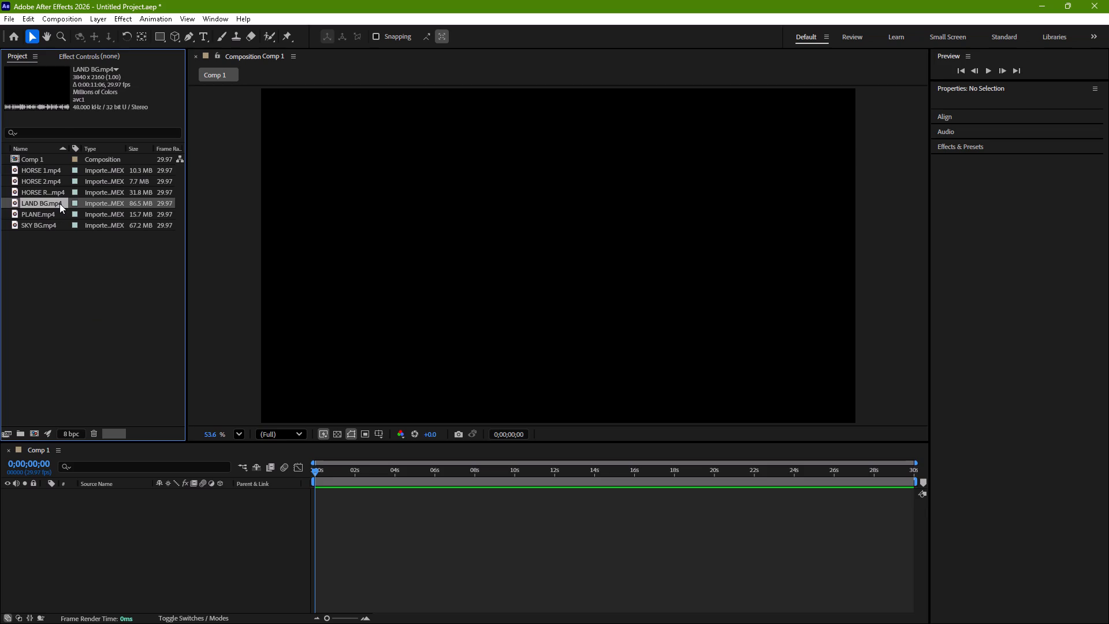
left_click_drag(54, 201, 124, 517)
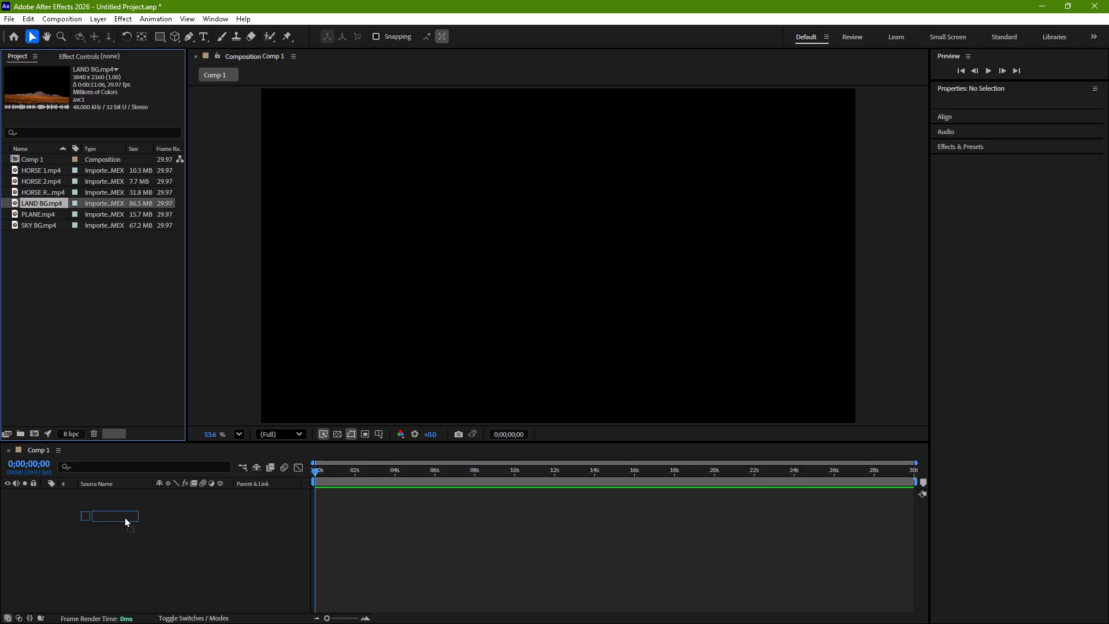
left_click_drag(124, 517, 139, 510)
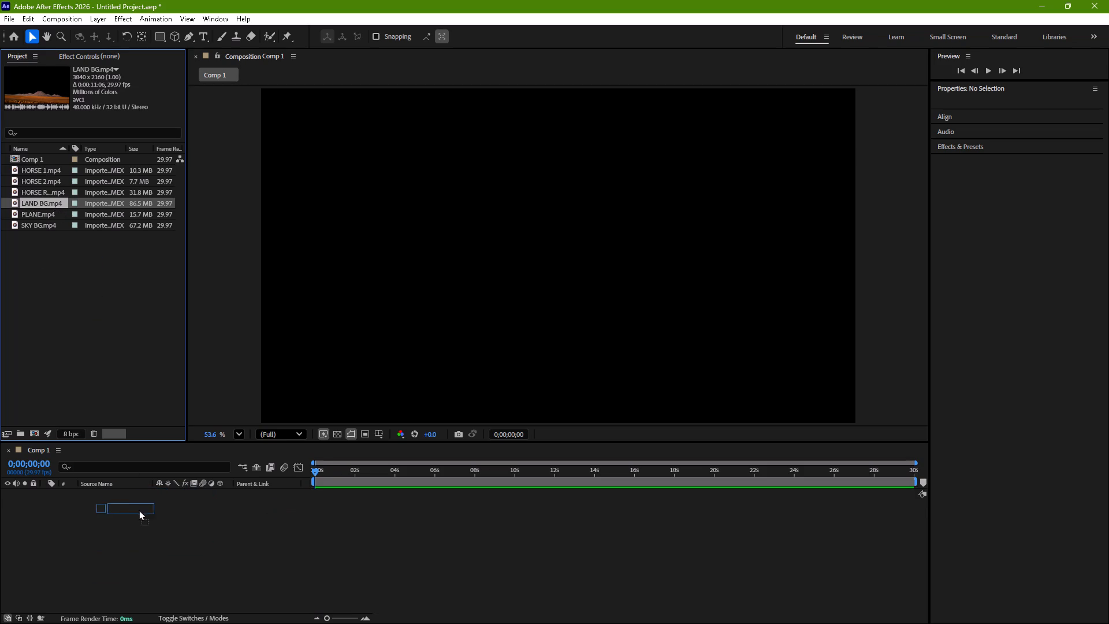
left_click_drag(139, 510, 137, 521)
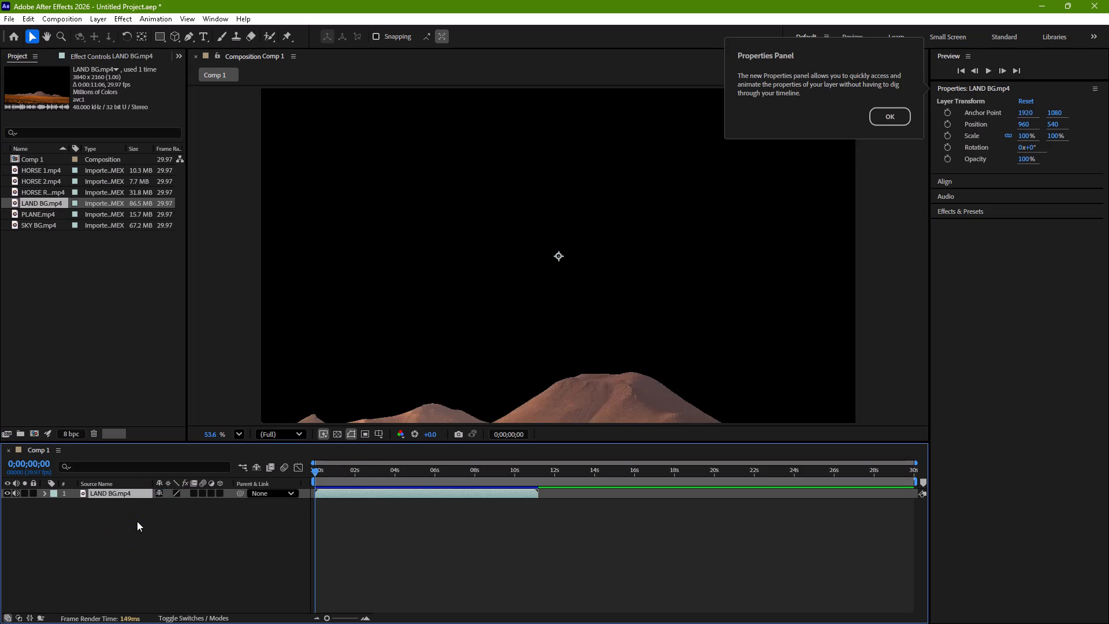
left_click(881, 108)
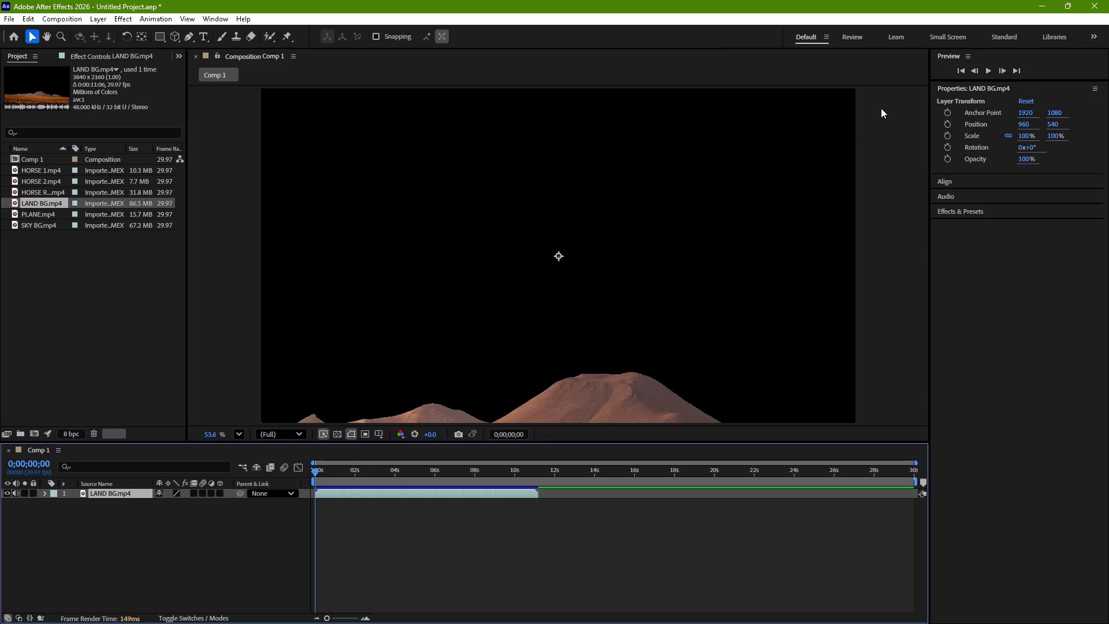
Scale the LAND BG layer to 50% so it fits the frame, and briefly preview the playback.
left_click(119, 495)
key("s")
left_click_drag(191, 503, 165, 509)
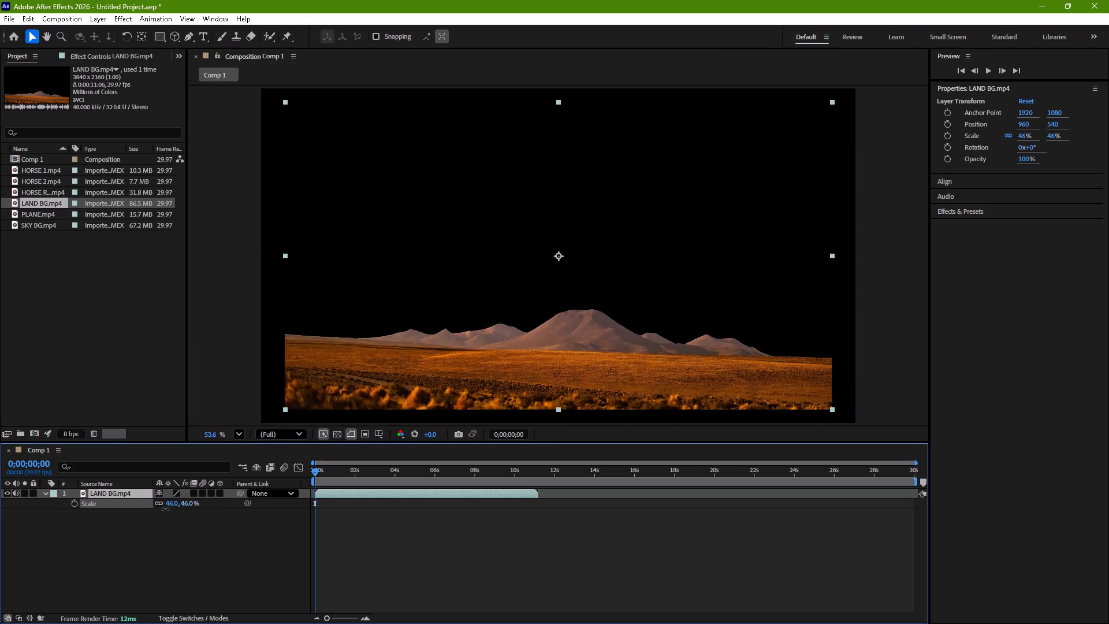
left_click_drag(165, 509, 168, 509)
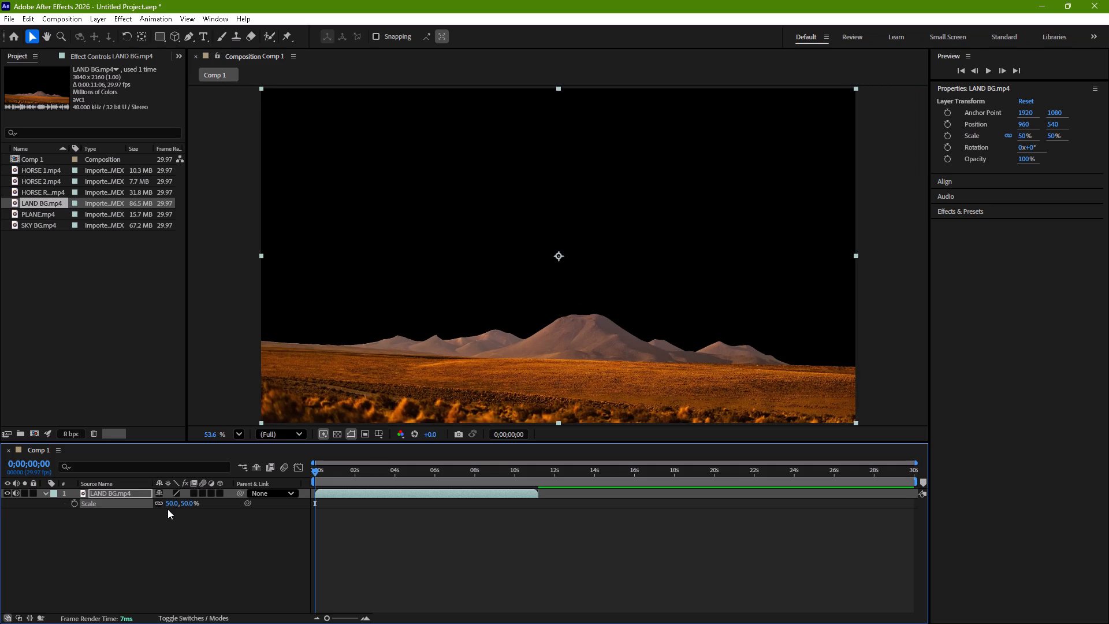
key("space")
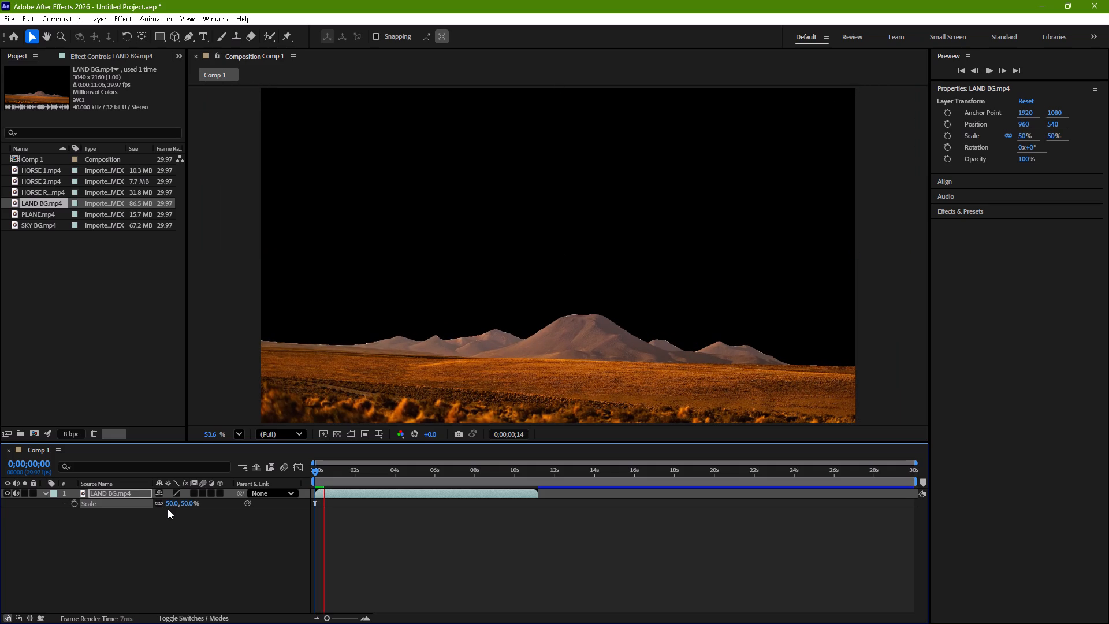
key("space")
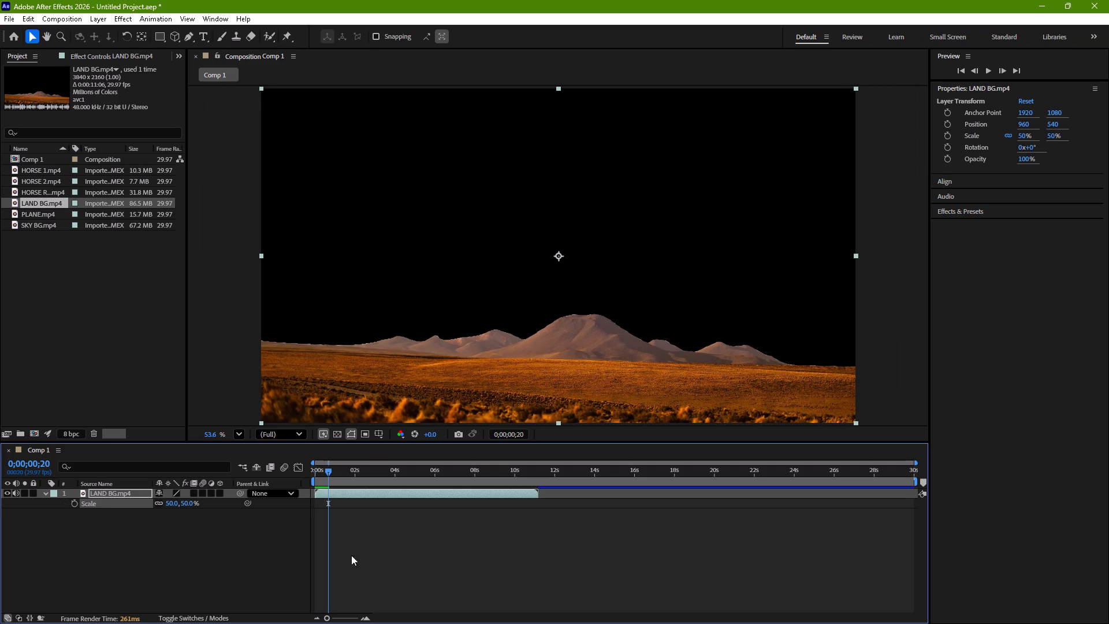
left_click(419, 589)
key("space")
key("space")
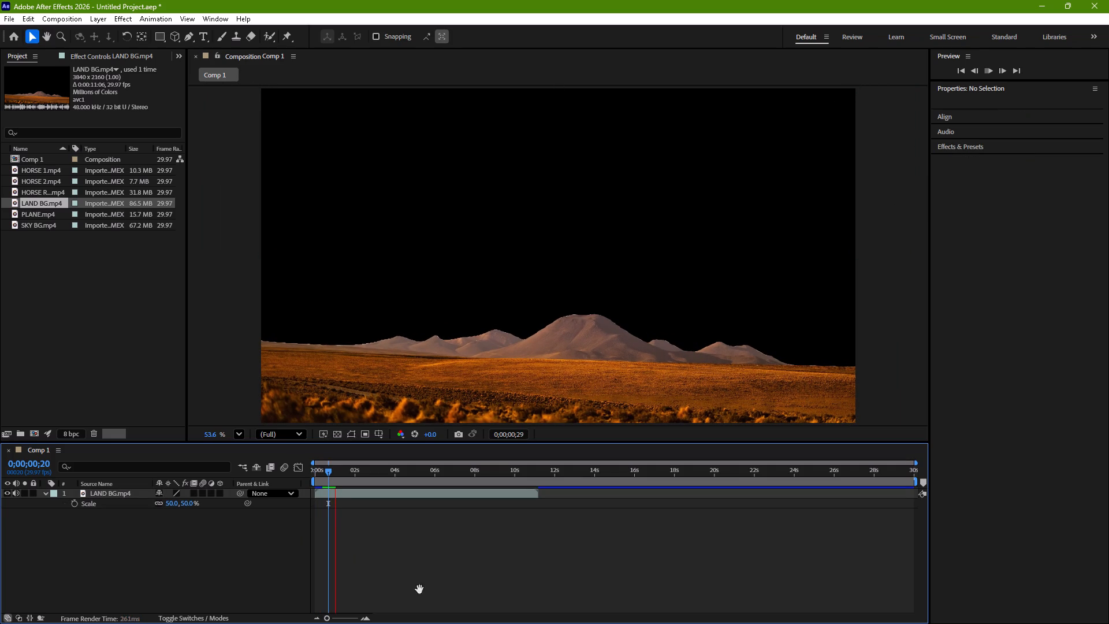
Add SKY BG.mp4 to the timeline as a layer above LAND BG.
left_click(53, 225)
left_click_drag(49, 225, 101, 393)
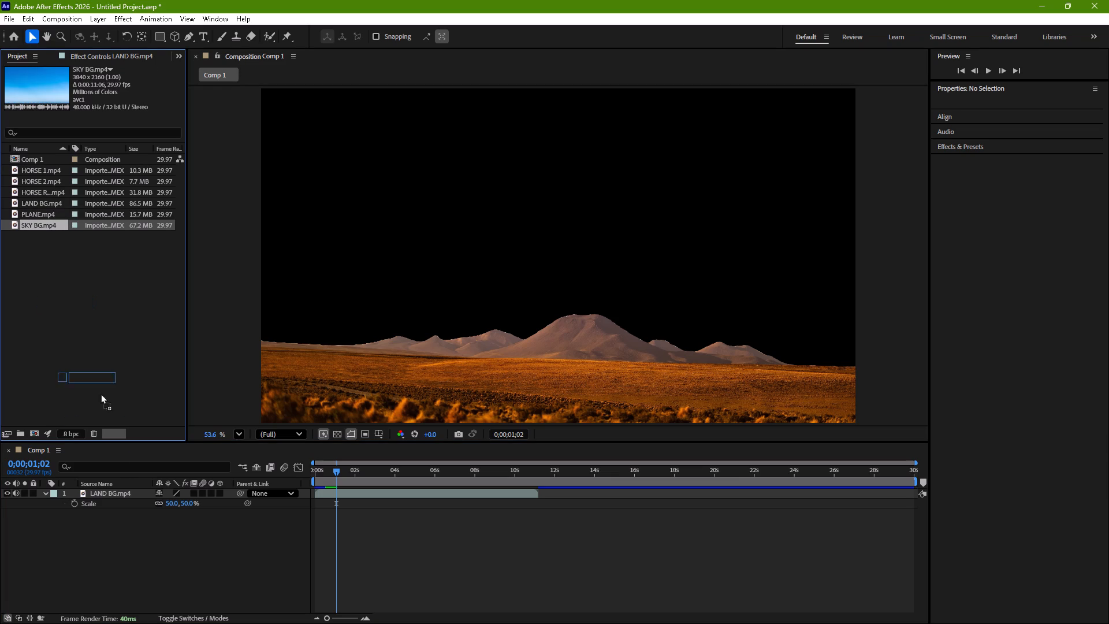
left_click_drag(101, 393, 113, 490)
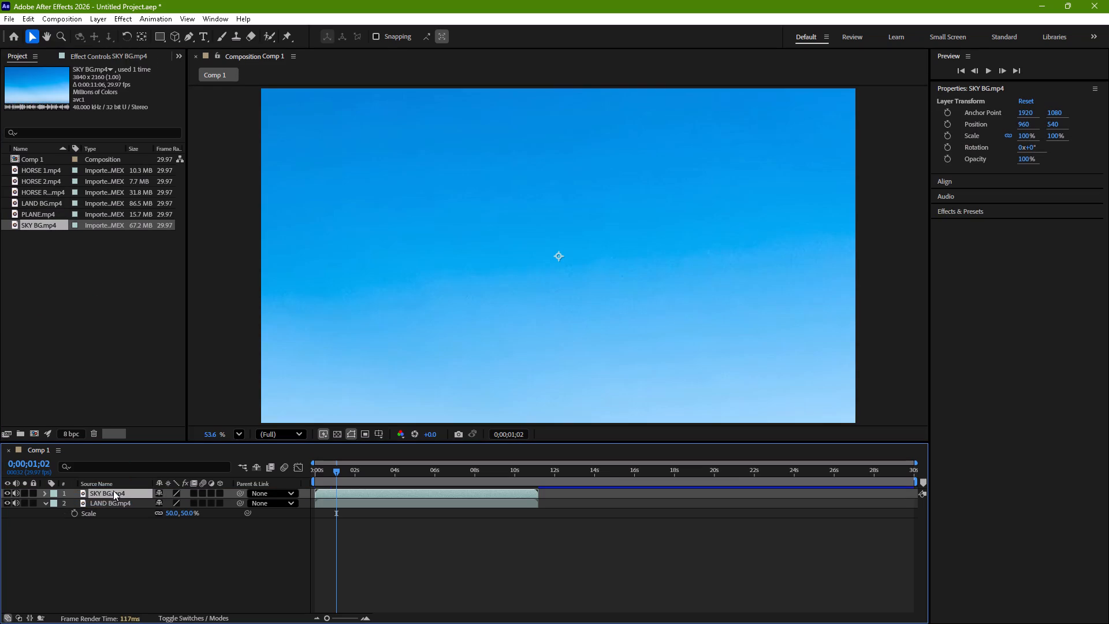
Scale the SKY BG layer down to 51% so it just covers the frame.
left_click(117, 493)
key("s")
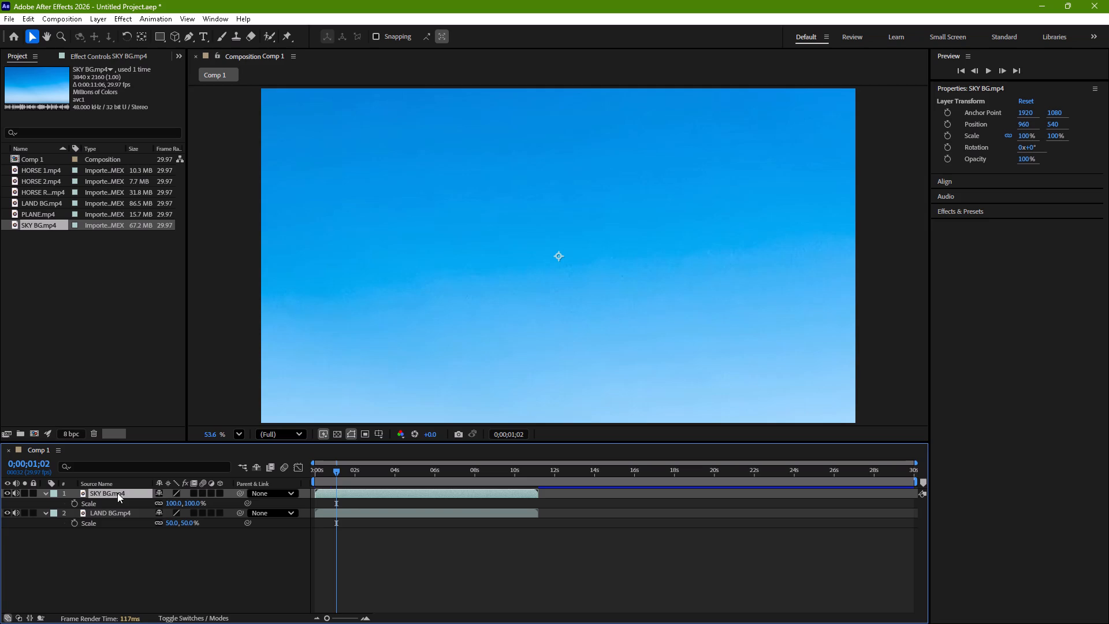
left_click_drag(172, 506, 147, 505)
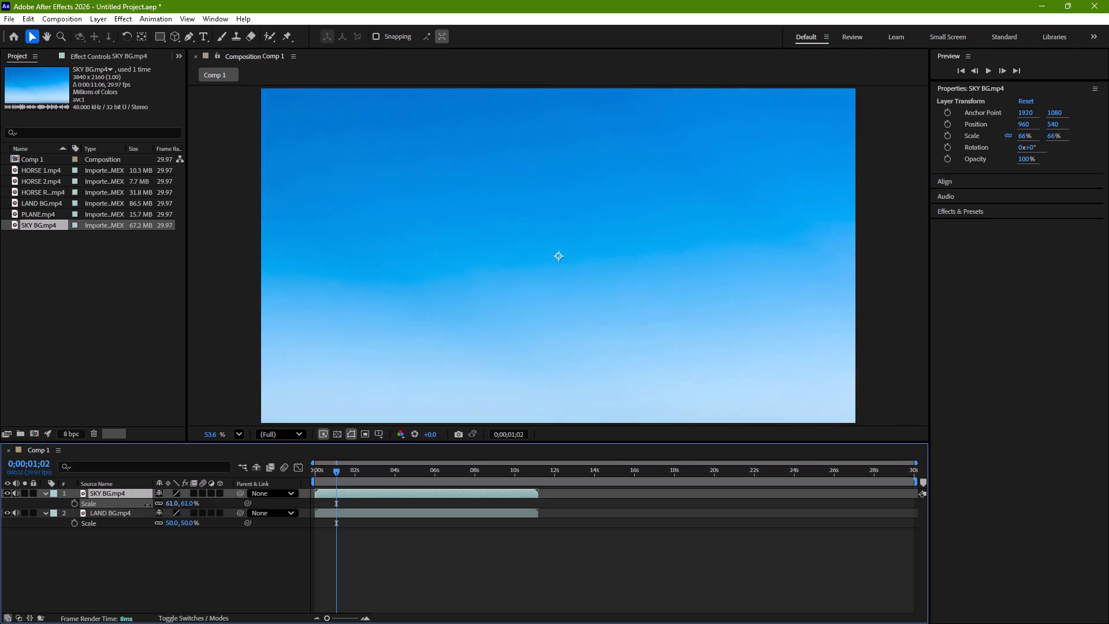
left_click_drag(147, 505, 144, 507)
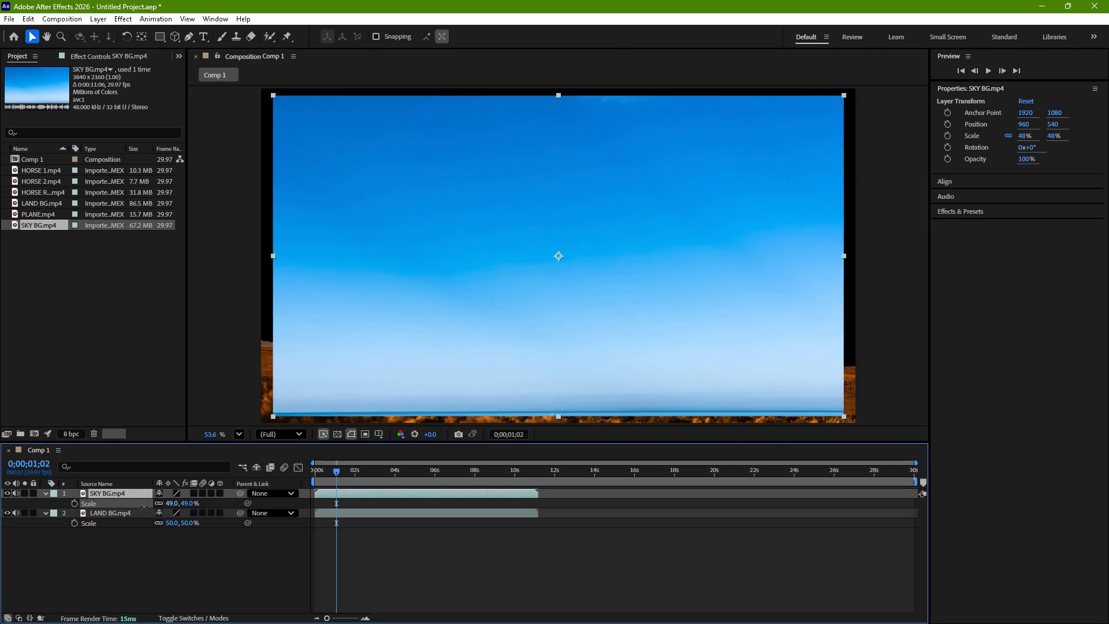
left_click_drag(144, 507, 145, 507)
Move the SKY BG layer beneath LAND BG and bring the playhead back to the start of the composition.
left_click_drag(132, 491, 133, 548)
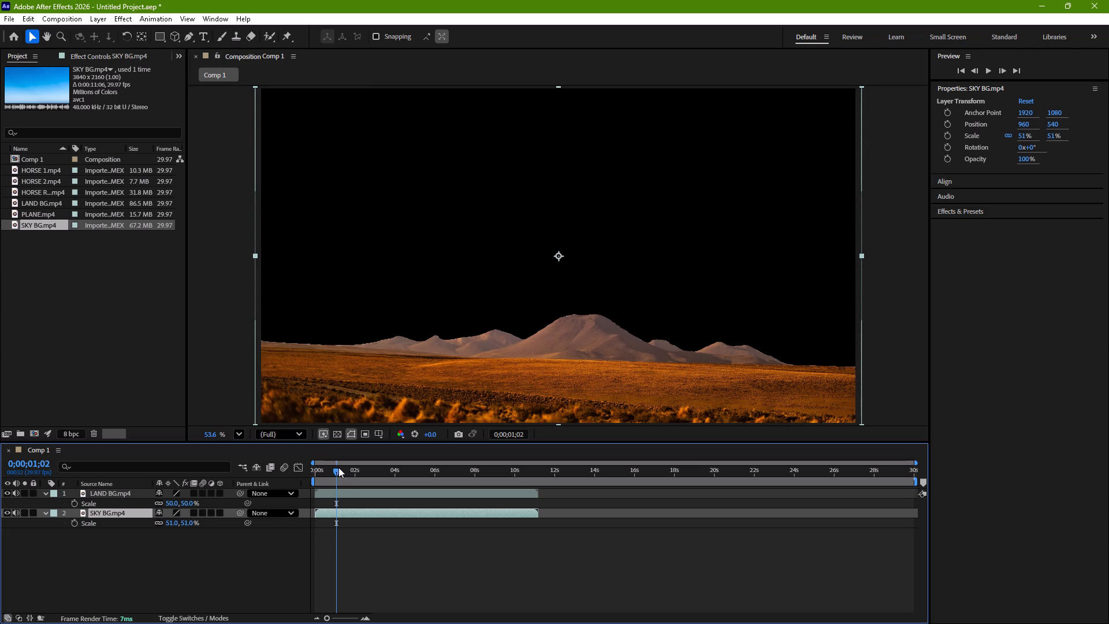
left_click_drag(337, 472, 308, 479)
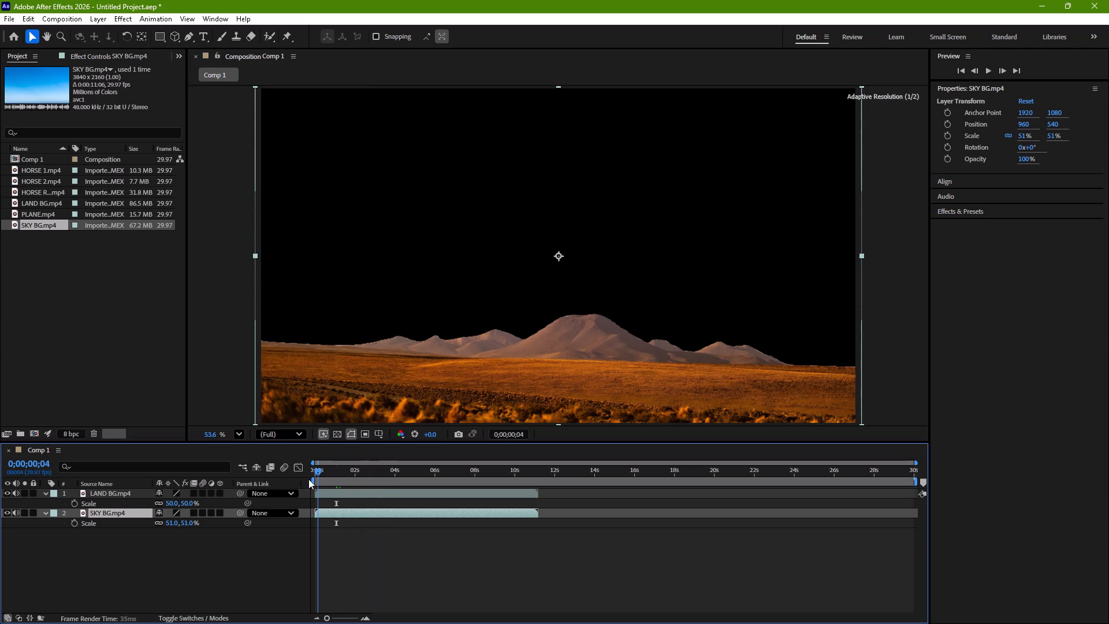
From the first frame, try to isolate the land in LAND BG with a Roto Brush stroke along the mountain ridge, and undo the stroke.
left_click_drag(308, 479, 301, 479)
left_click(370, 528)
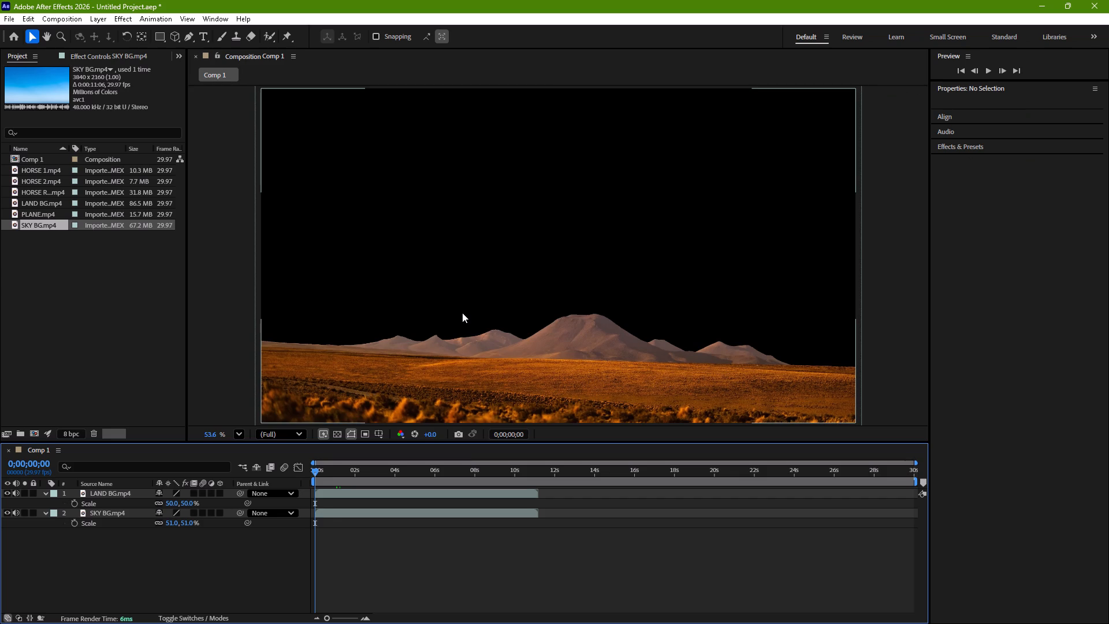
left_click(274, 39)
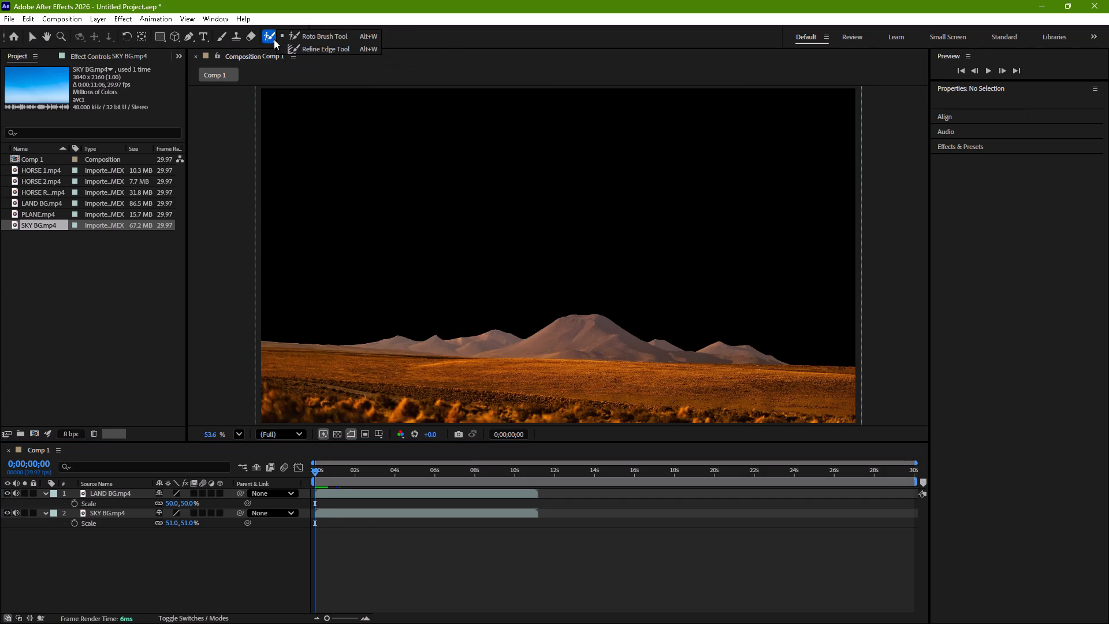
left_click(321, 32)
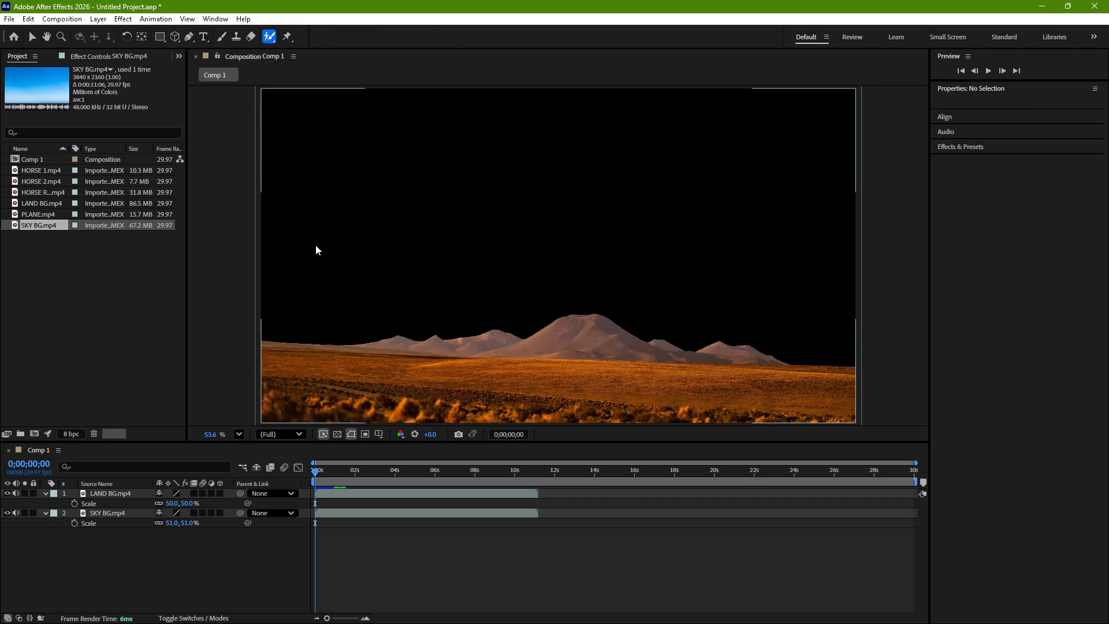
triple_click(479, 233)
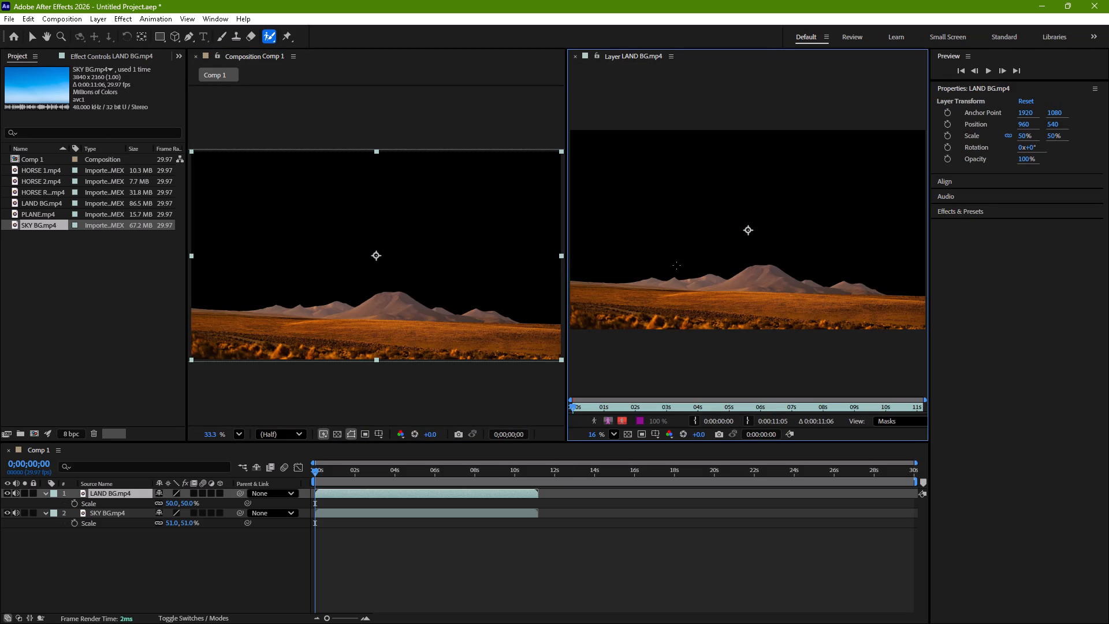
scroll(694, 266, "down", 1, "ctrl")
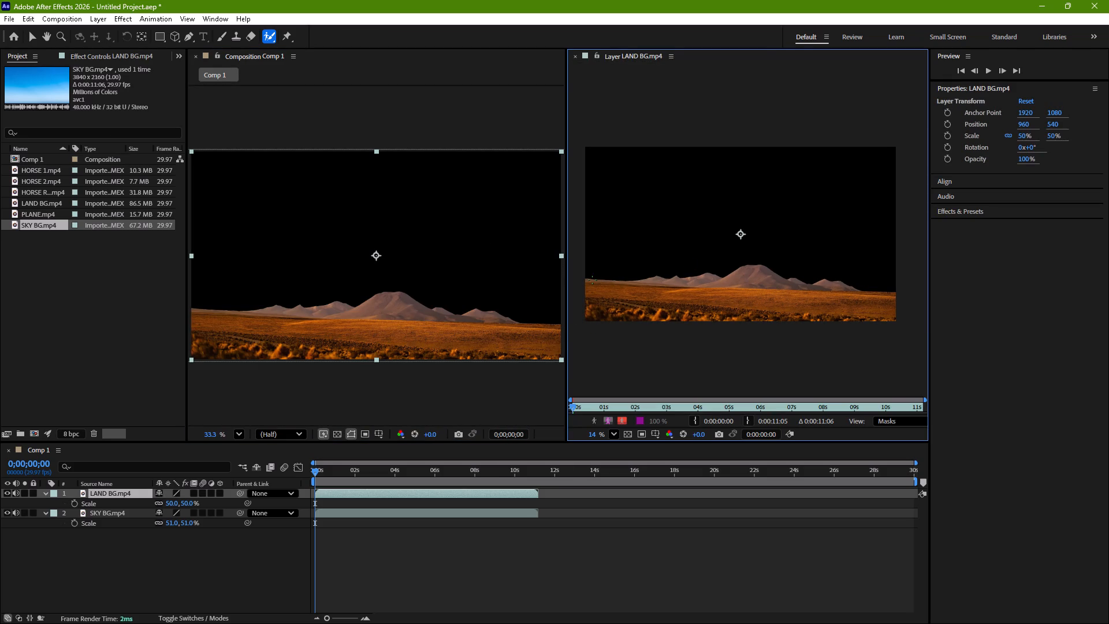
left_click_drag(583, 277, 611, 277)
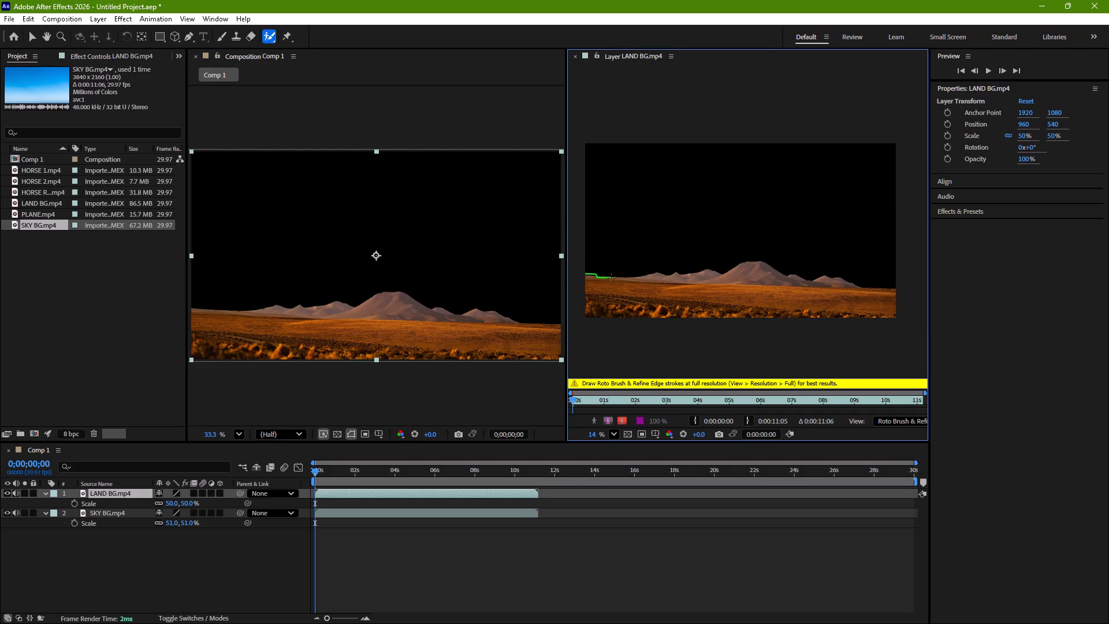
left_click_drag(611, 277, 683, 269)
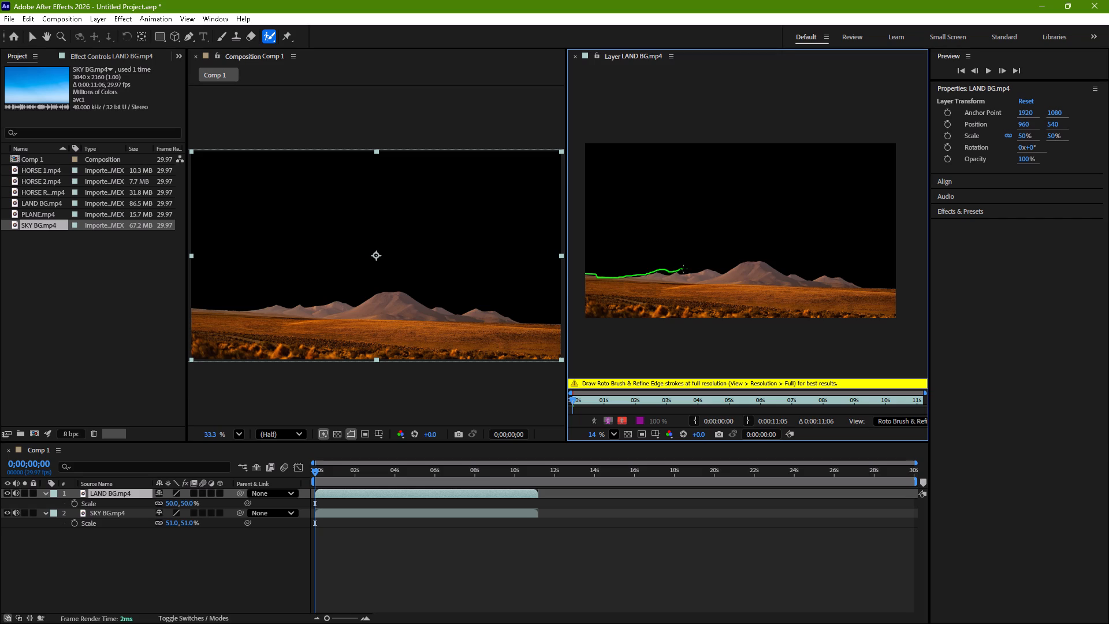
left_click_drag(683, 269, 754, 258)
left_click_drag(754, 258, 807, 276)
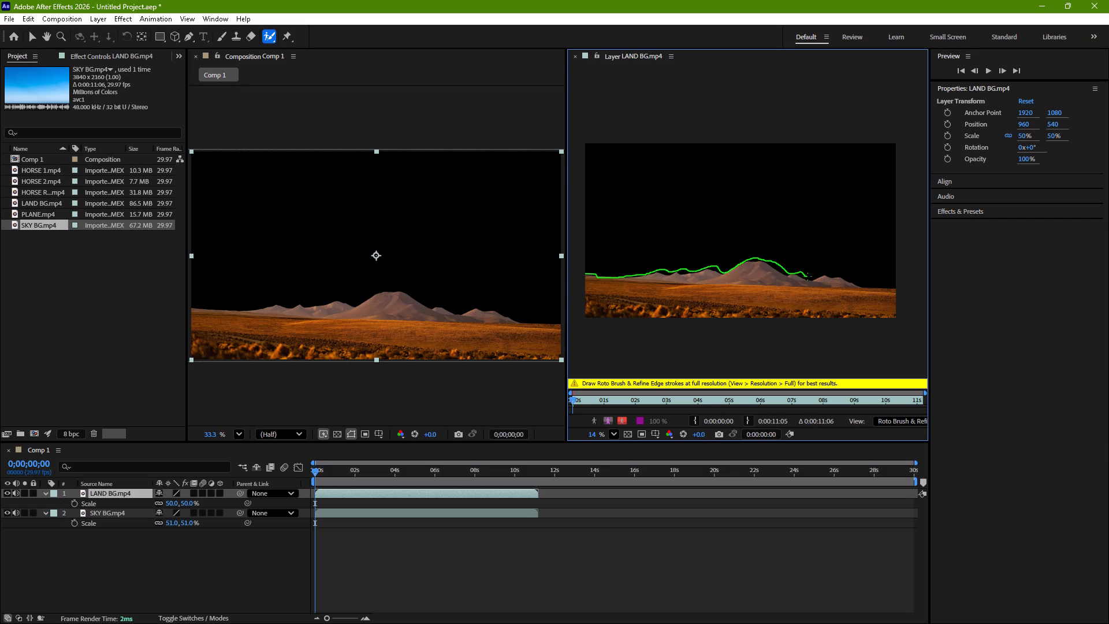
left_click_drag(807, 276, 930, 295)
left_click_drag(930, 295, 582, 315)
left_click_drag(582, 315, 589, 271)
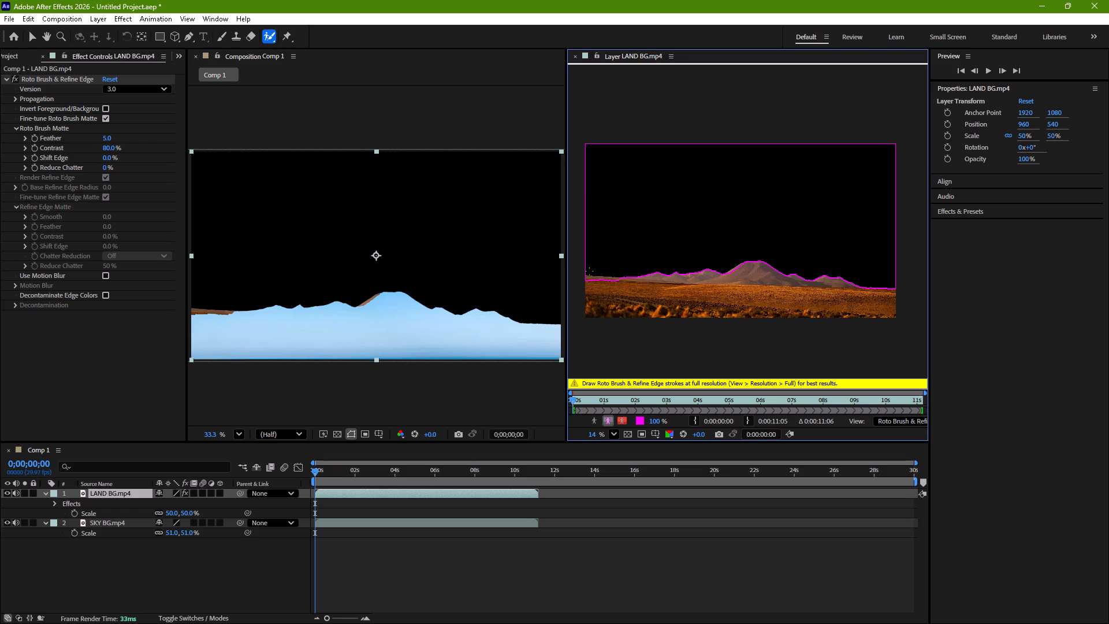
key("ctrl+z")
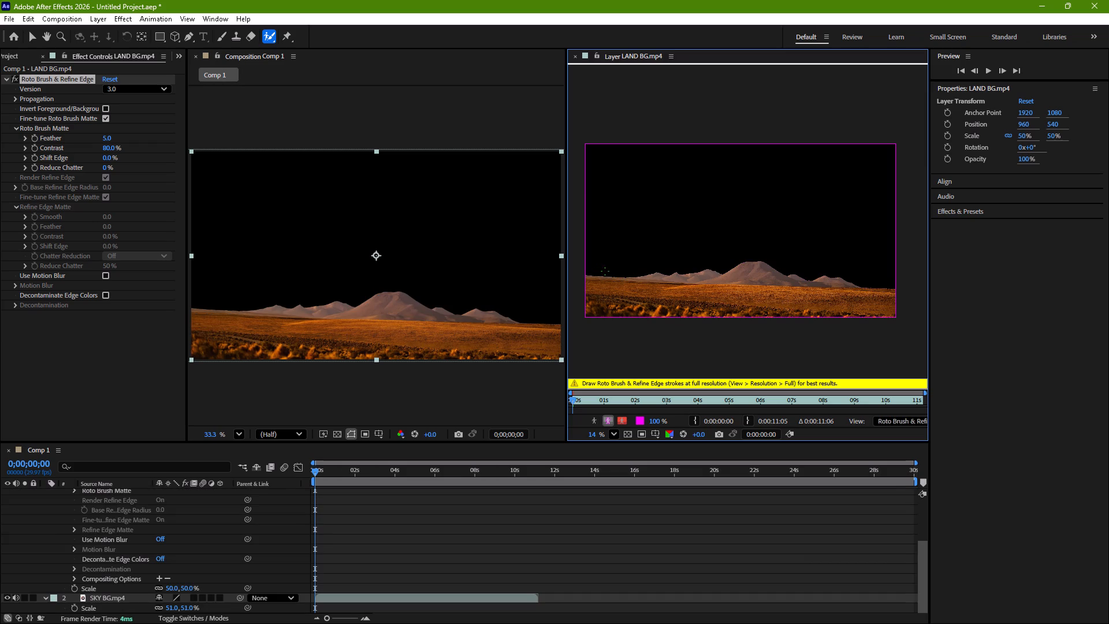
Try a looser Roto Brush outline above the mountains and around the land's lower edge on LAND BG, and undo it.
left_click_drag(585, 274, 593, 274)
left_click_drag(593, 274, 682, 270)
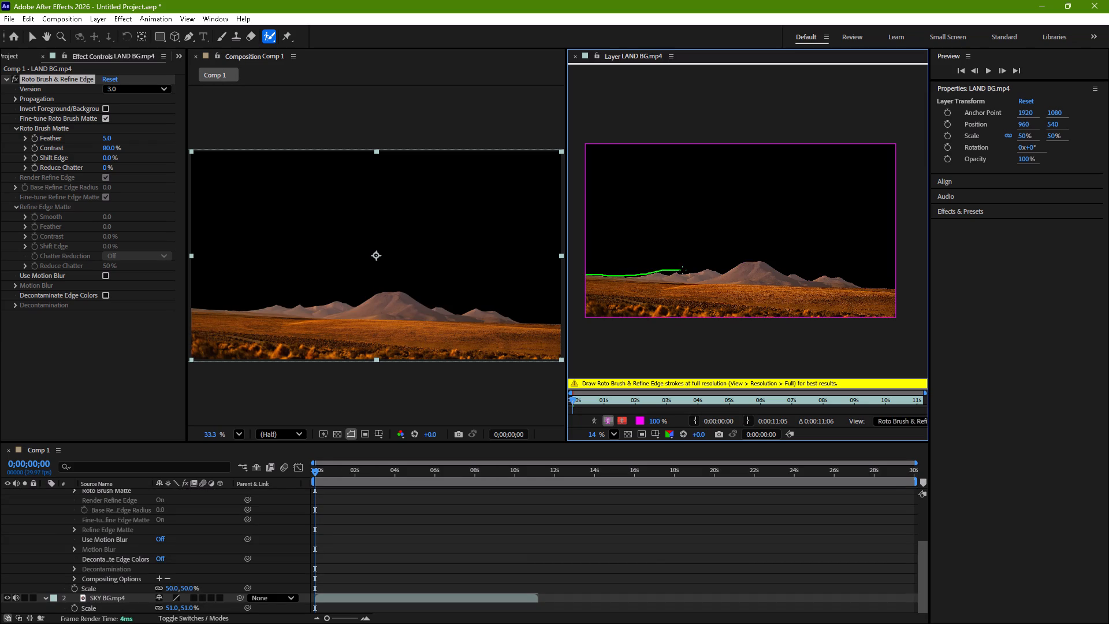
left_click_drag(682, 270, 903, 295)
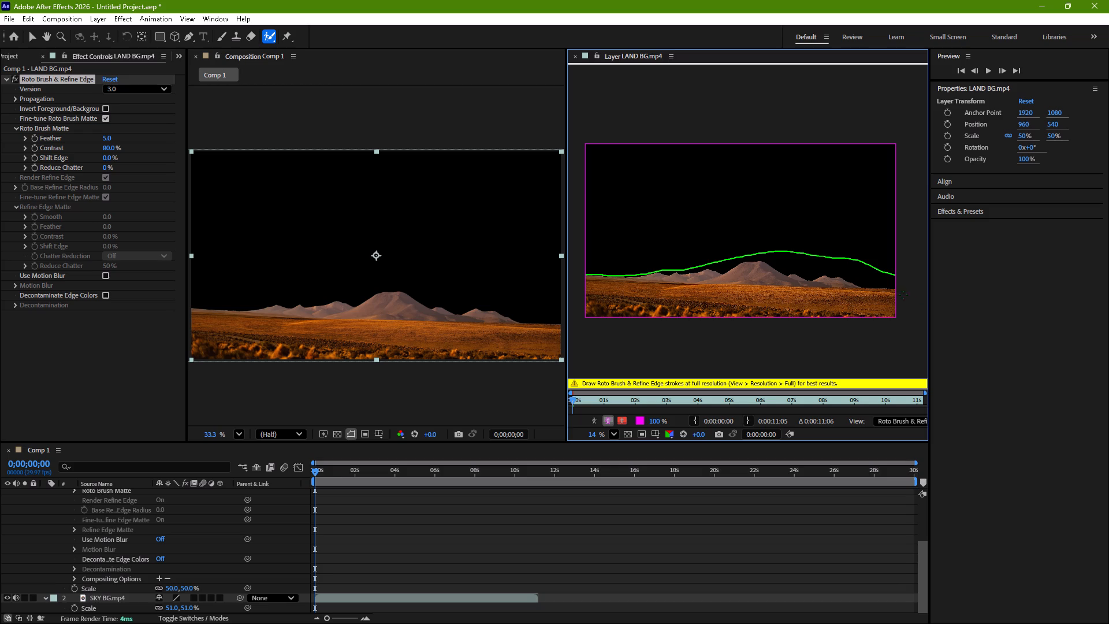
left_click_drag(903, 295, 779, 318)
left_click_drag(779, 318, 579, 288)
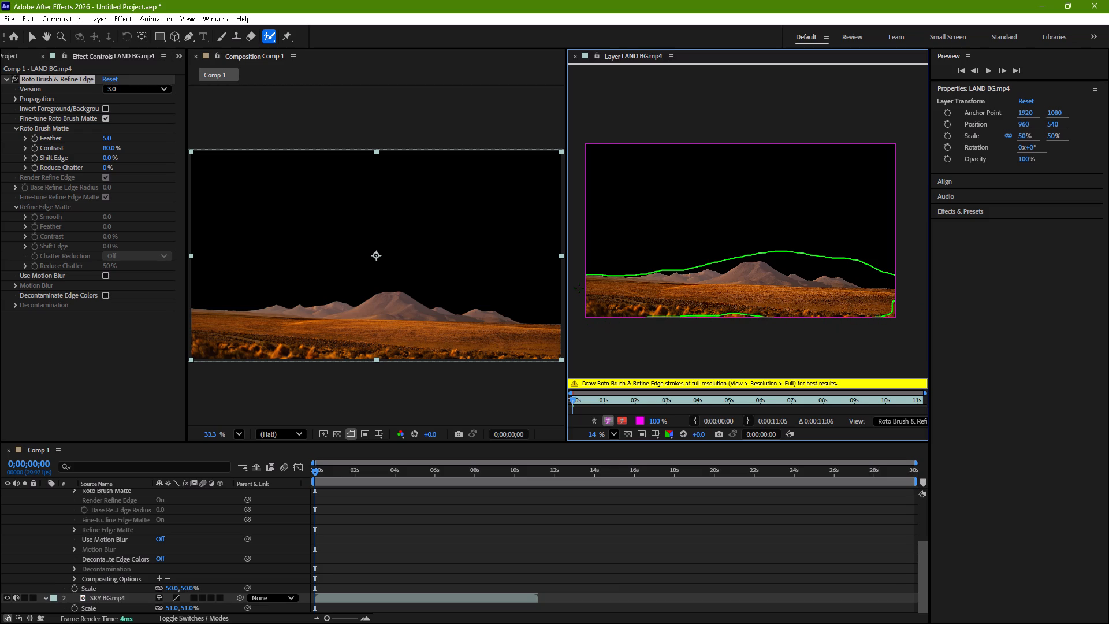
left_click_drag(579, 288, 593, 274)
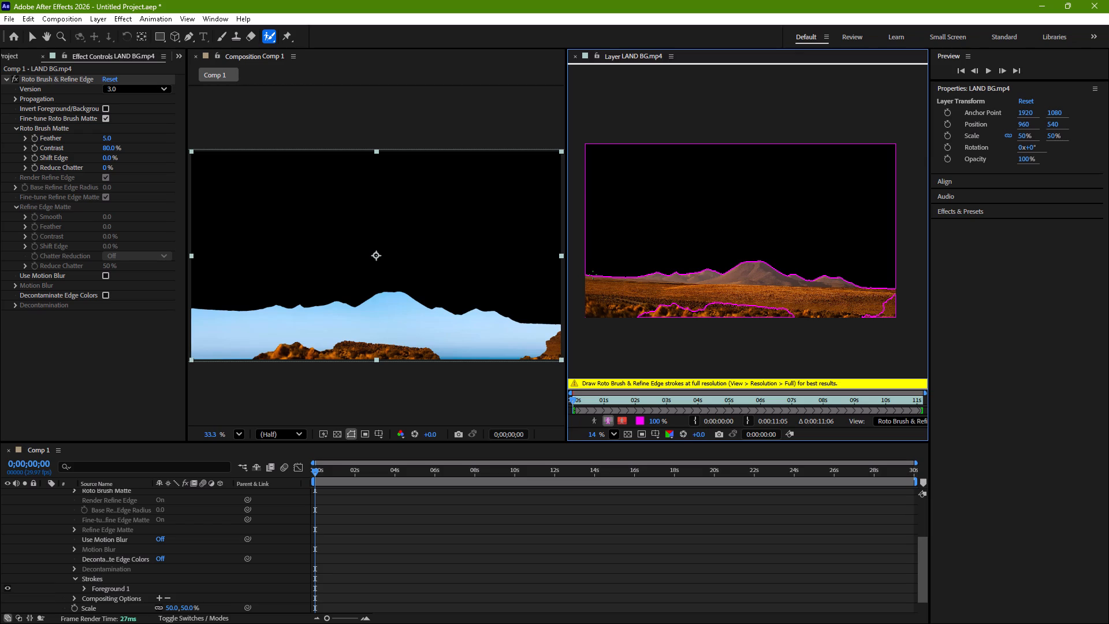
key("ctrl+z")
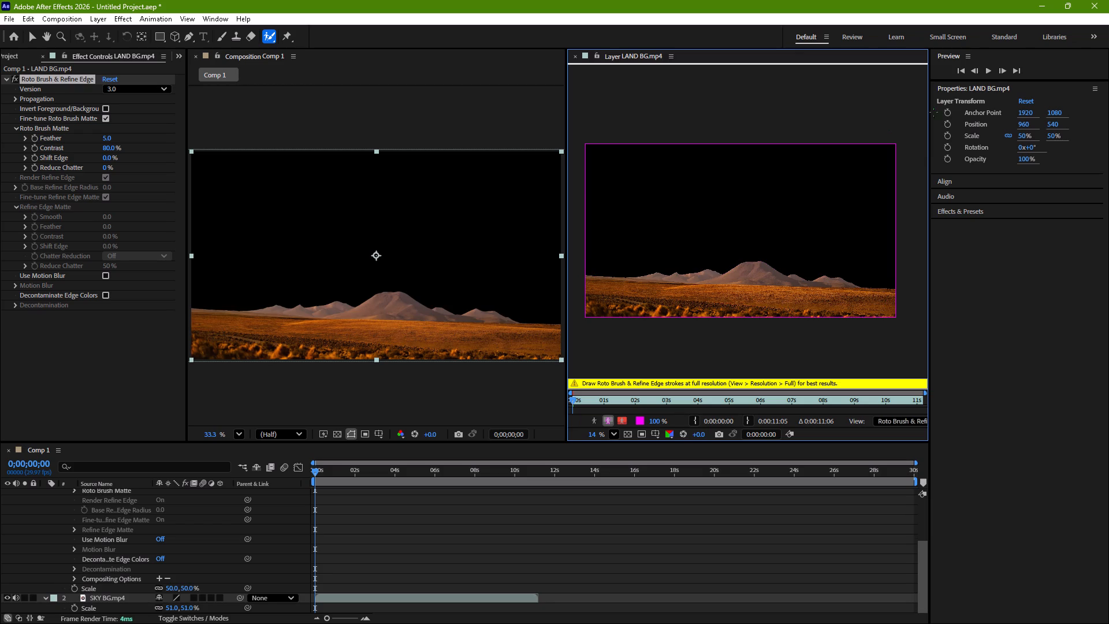
Play a short preview of the LAND BG layer and return the playhead to the start of the composition.
left_click(993, 75)
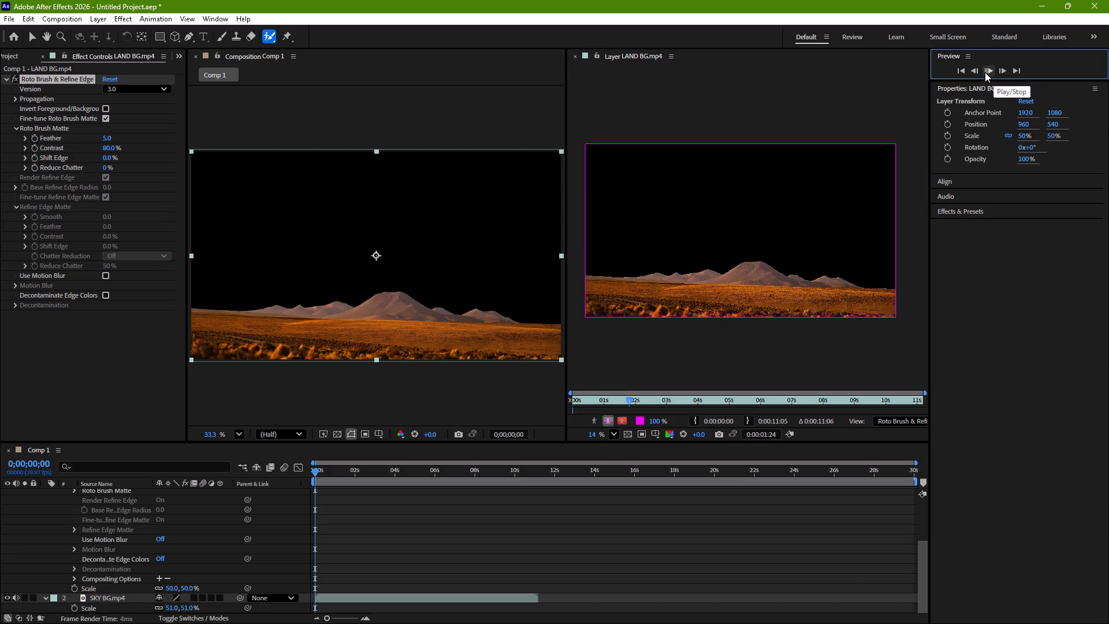
left_click(985, 72)
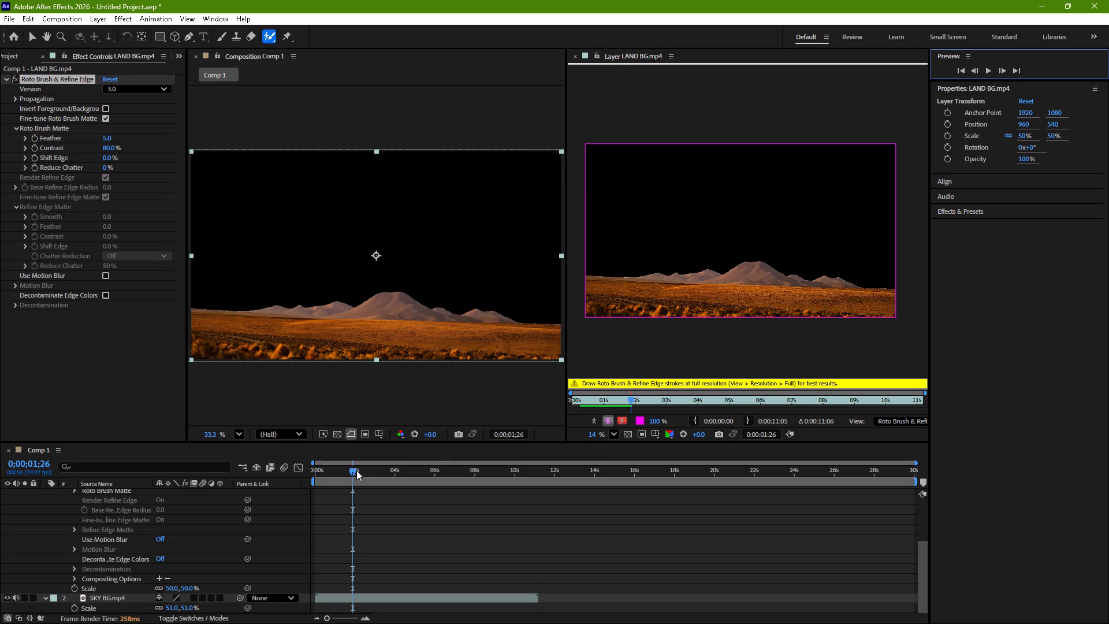
left_click_drag(352, 470, 283, 481)
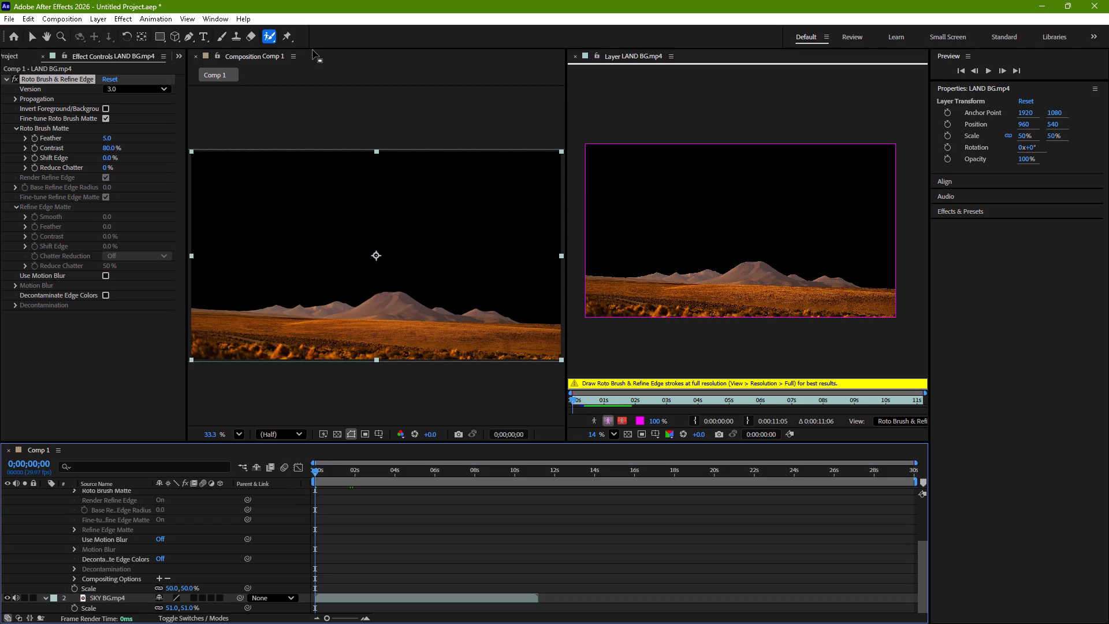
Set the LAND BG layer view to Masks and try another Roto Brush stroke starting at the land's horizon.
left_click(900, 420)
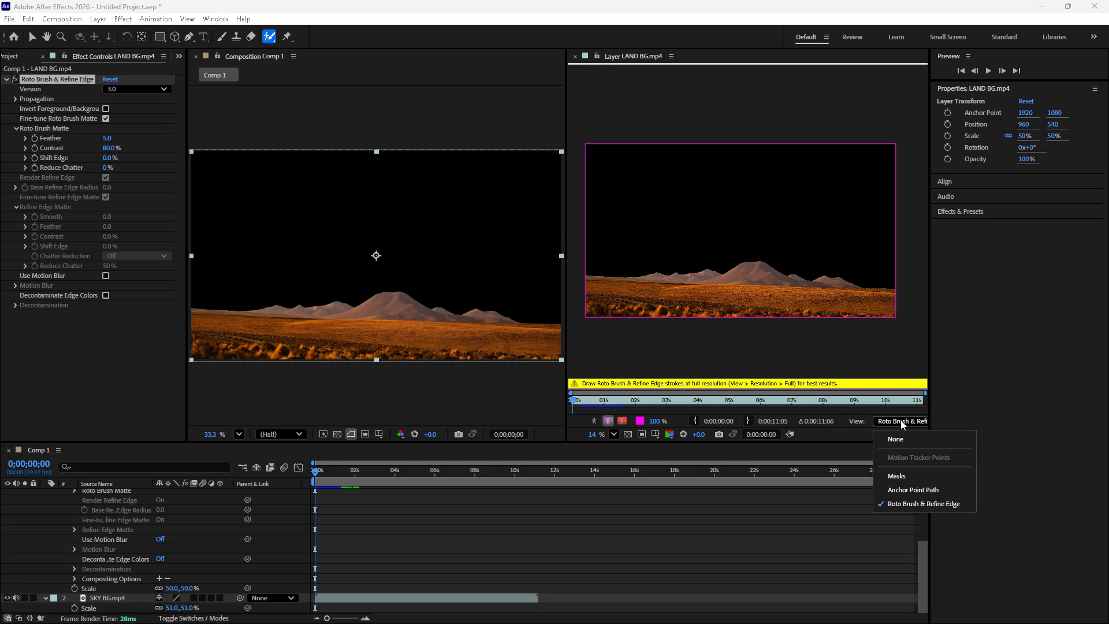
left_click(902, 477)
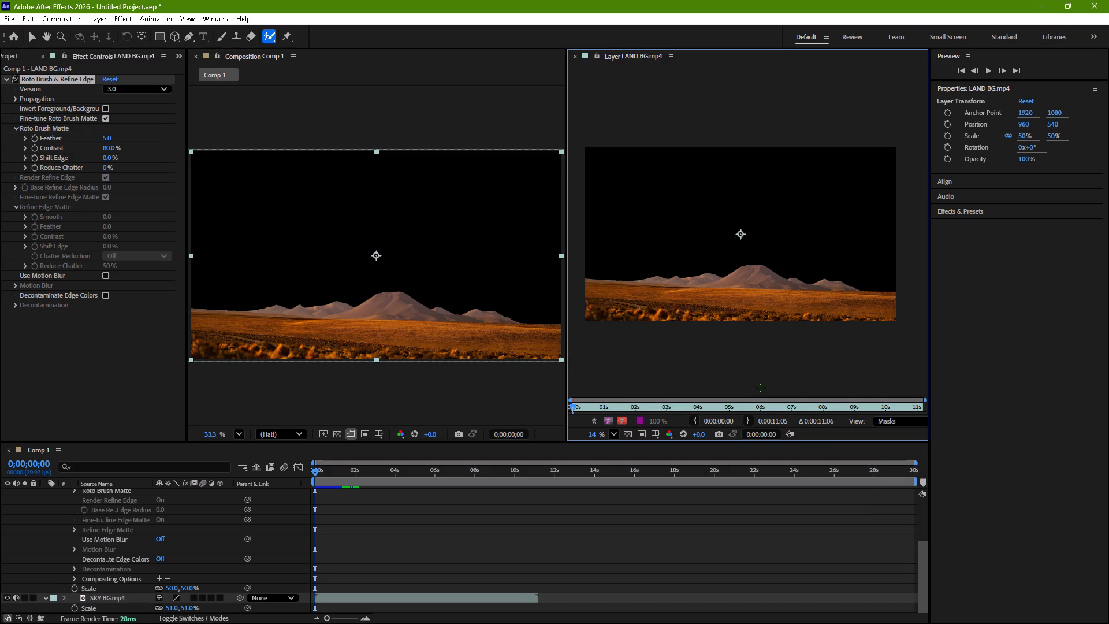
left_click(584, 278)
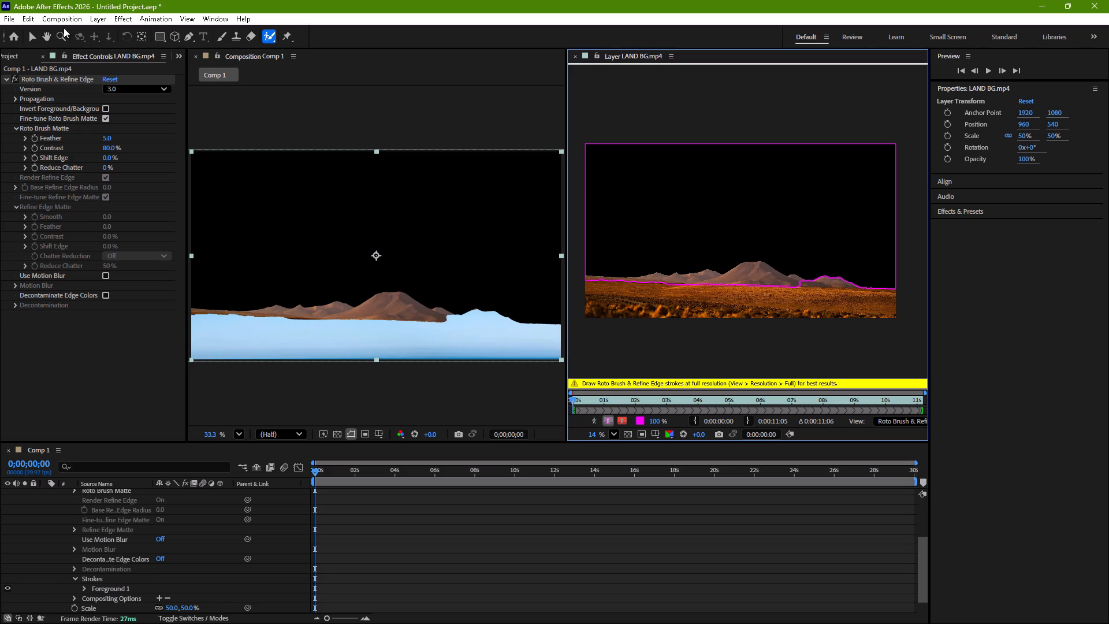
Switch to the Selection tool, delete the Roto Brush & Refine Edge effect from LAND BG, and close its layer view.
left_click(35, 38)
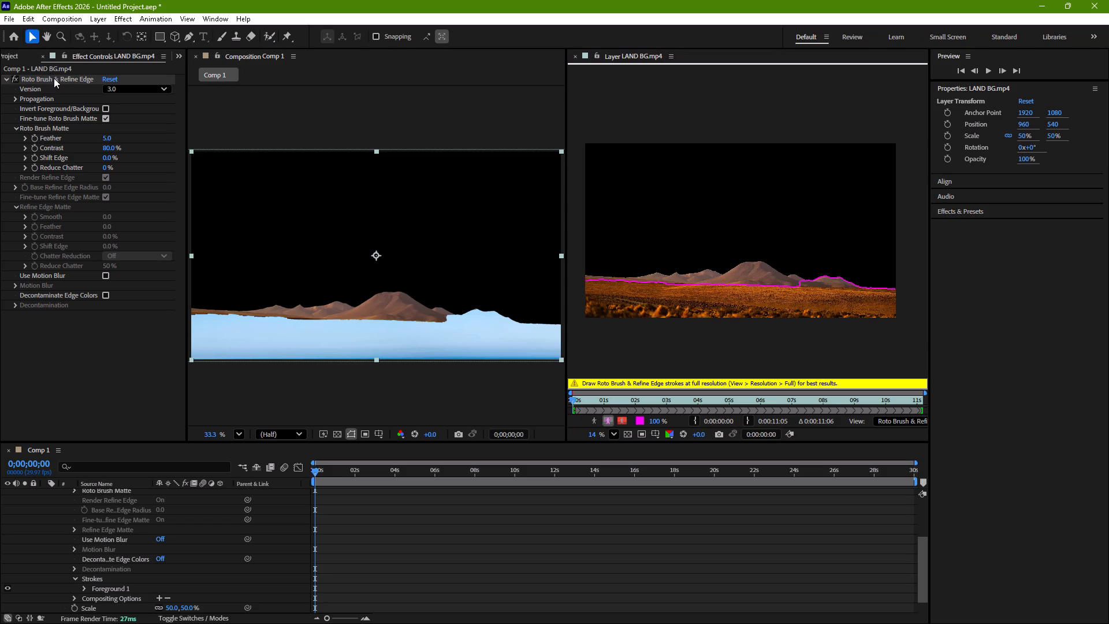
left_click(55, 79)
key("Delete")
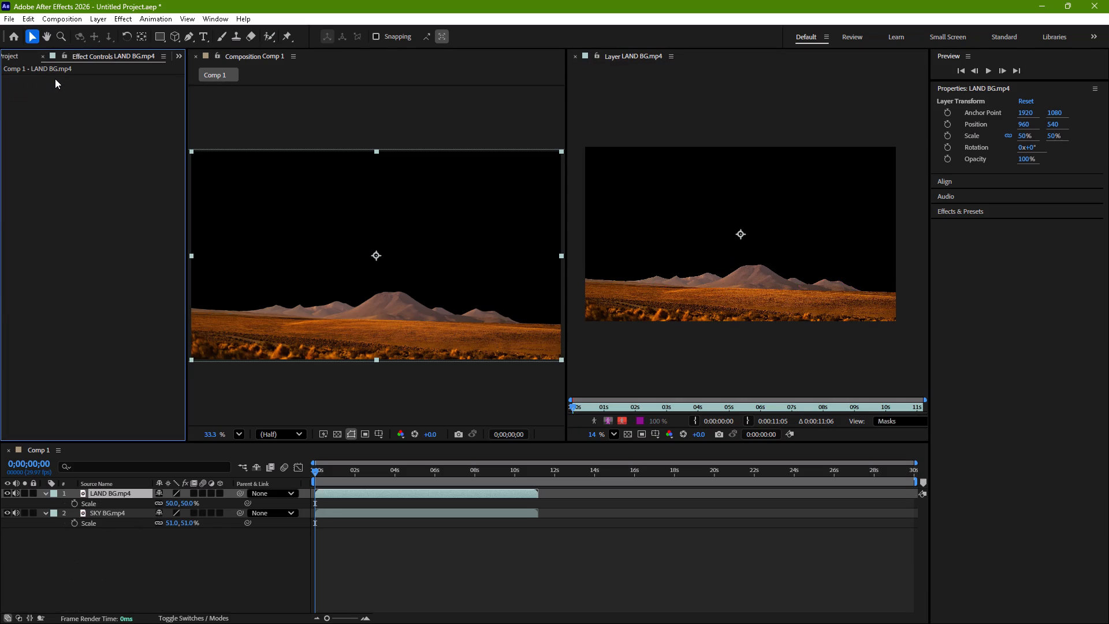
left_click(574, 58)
Preview the composition playback briefly with LAND BG above SKY BG.
scroll(587, 238, "down", 2, "ctrl")
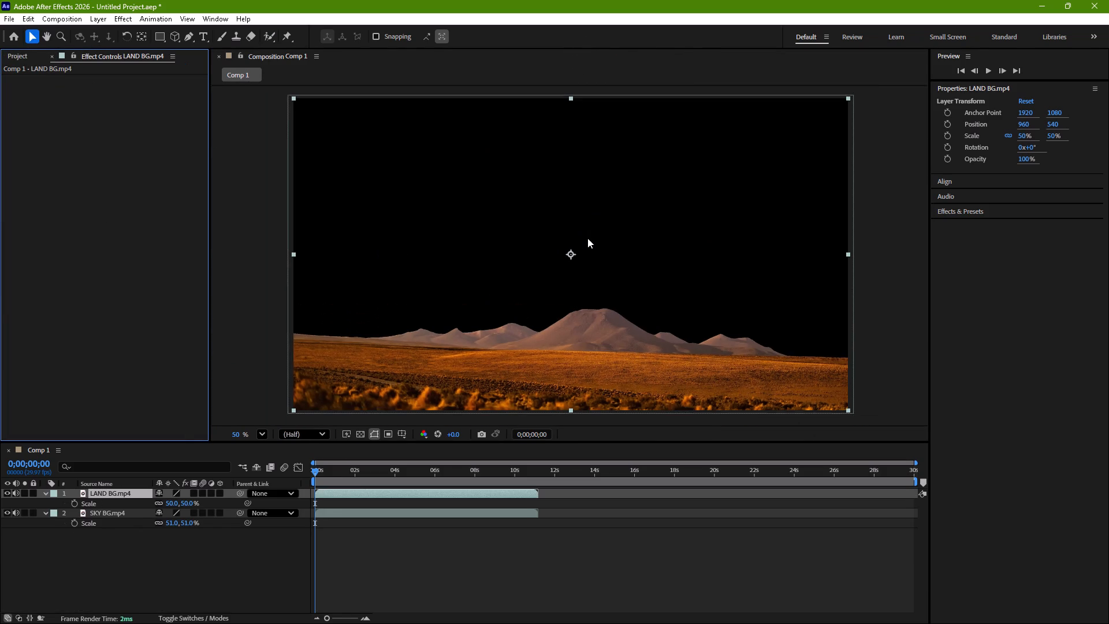
key("space")
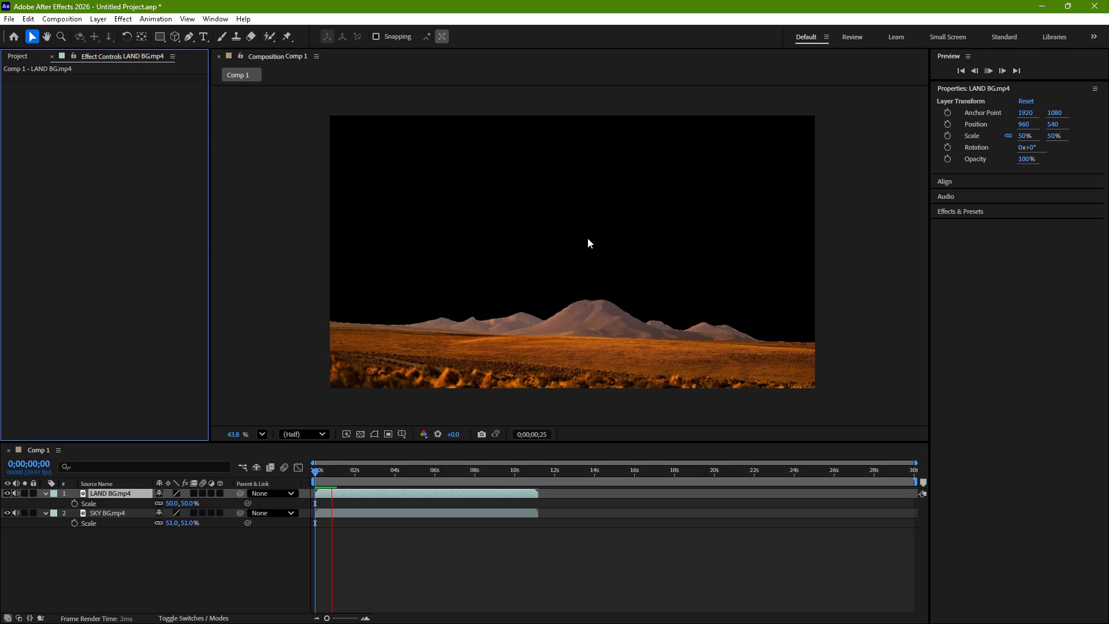
key("space")
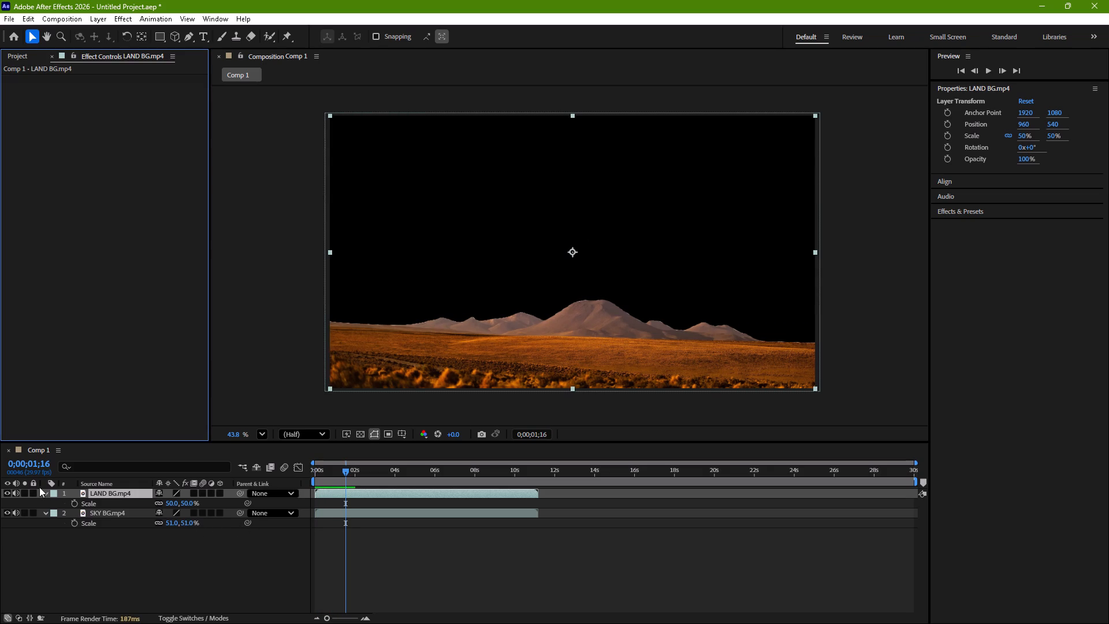
Toggle the visibility of LAND BG off and on to check the sky beneath it, and play the preview with the land shown.
left_click(6, 493)
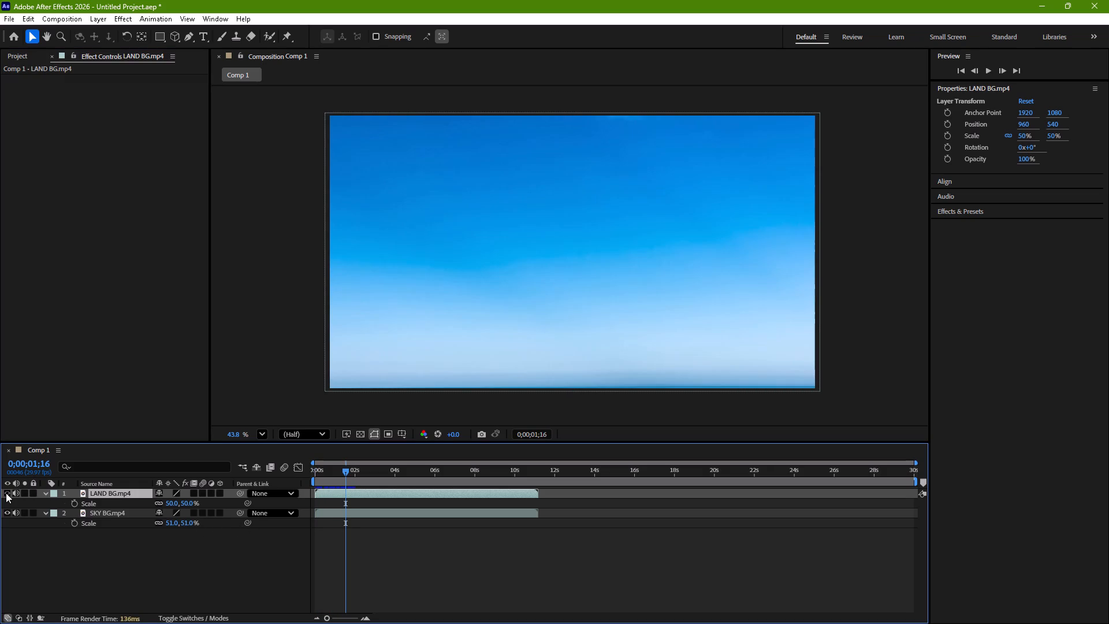
left_click(6, 493)
left_click(6, 493)
left_click(6, 493)
key("space")
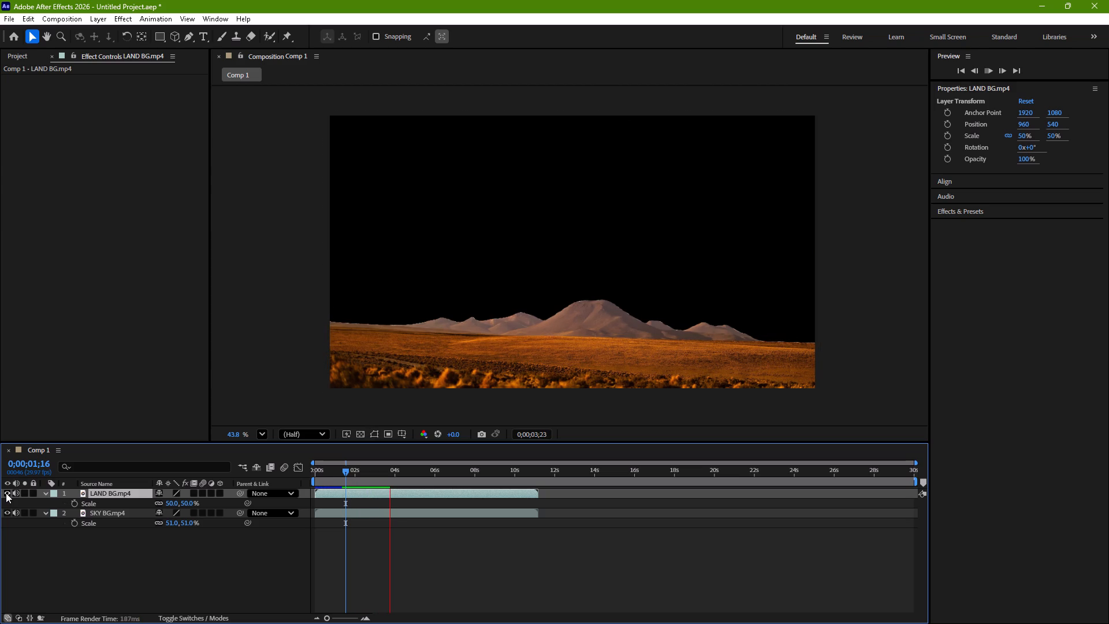
Stop the preview, add HORSE 1.mp4 to Comp 1 as the top layer above LAND BG, and briefly play it.
key("space")
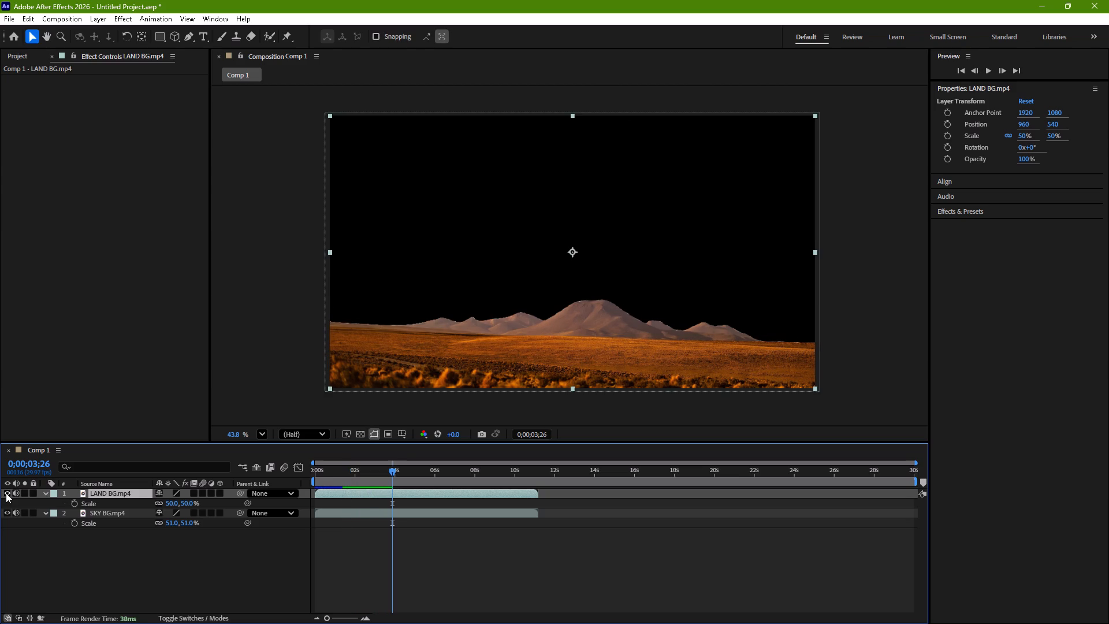
left_click(27, 53)
left_click(46, 165)
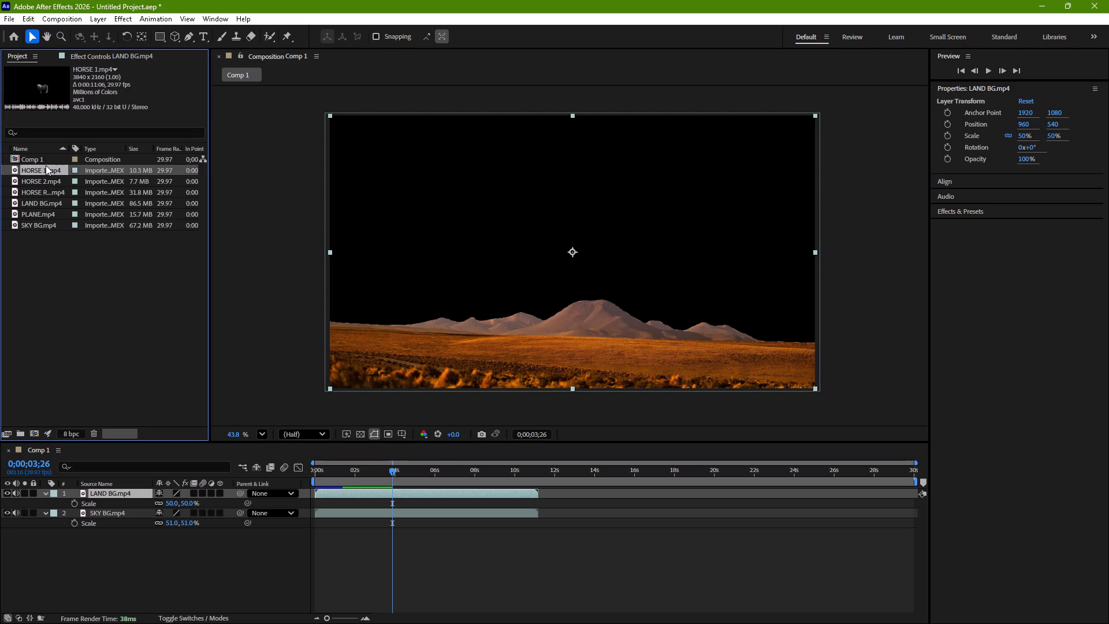
left_click_drag(43, 171, 102, 485)
left_click_drag(102, 485, 115, 491)
key("space")
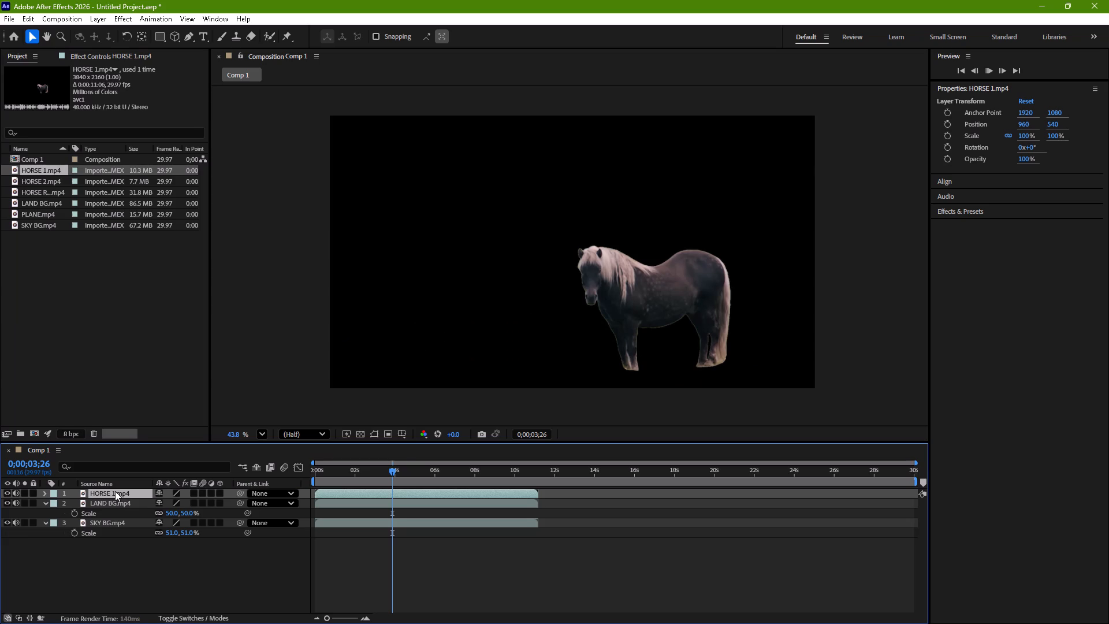
key("space")
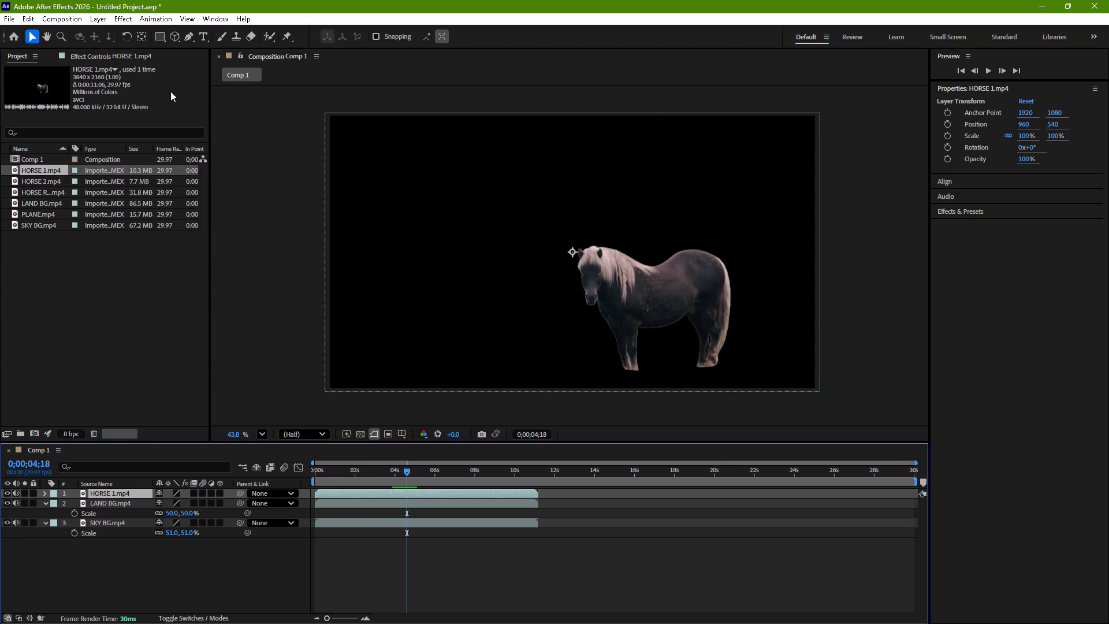
Apply the Keylight (1.2) keying effect to HORSE 1 and sample the black background as its Screen Colour.
left_click(125, 18)
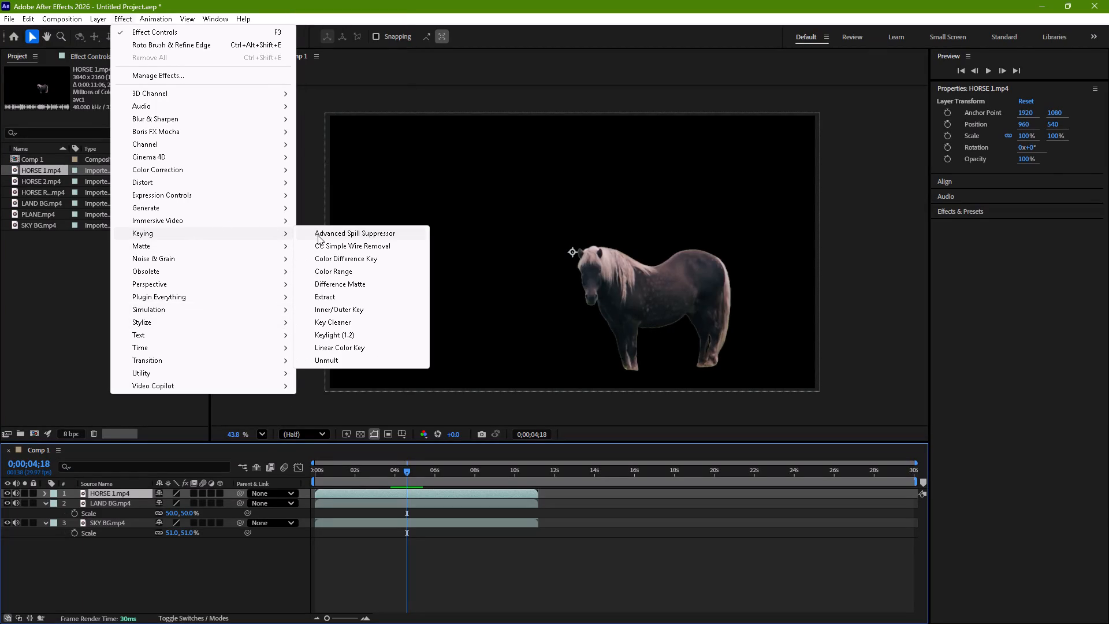
left_click(352, 338)
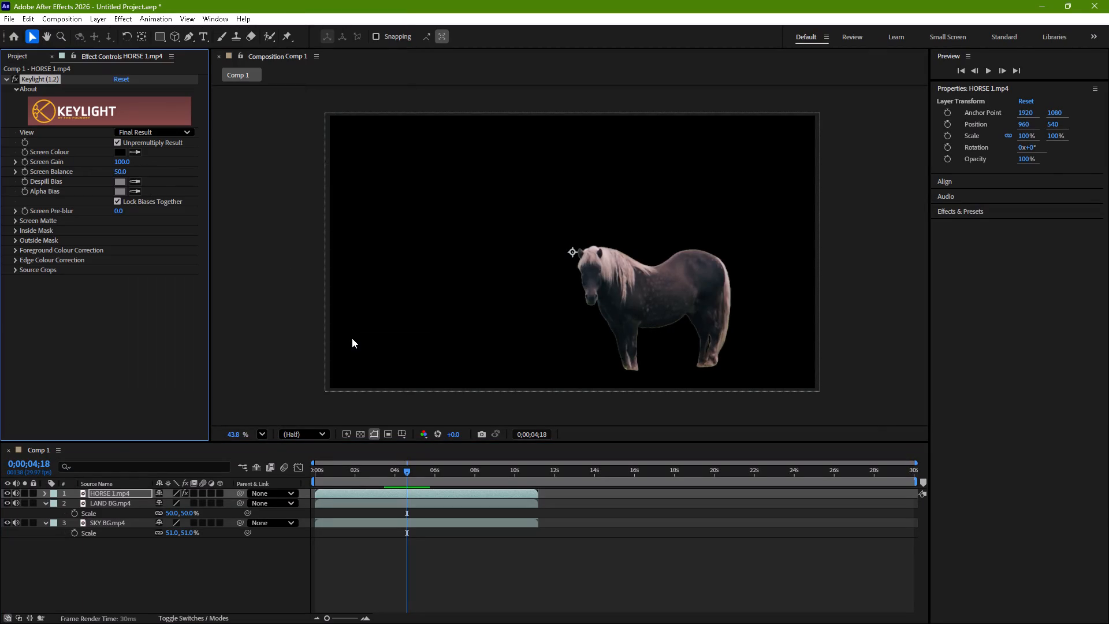
left_click(137, 149)
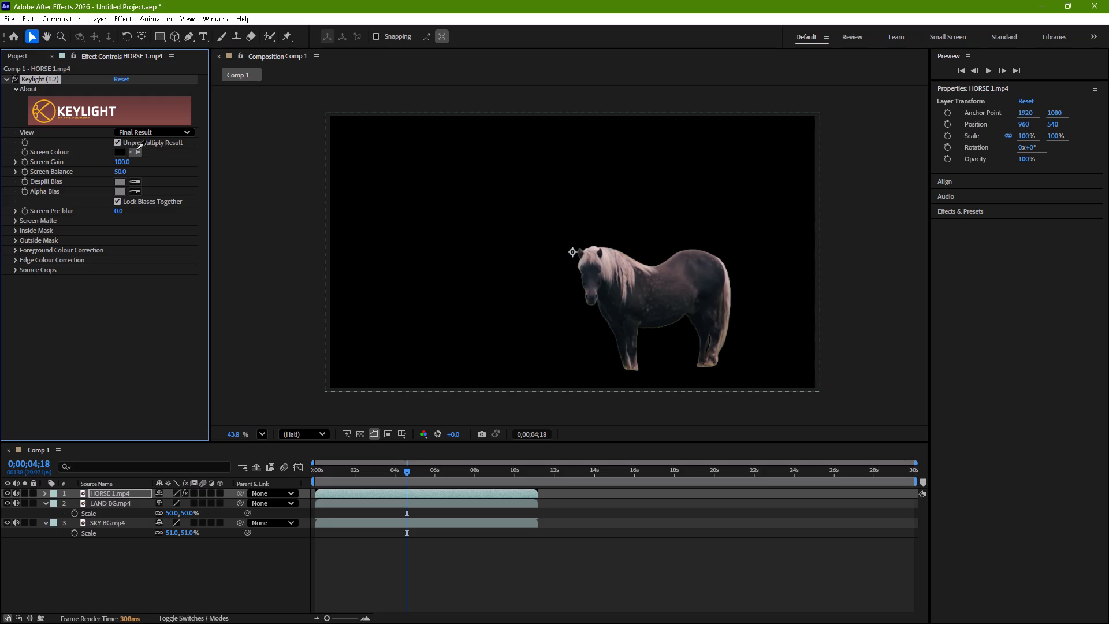
left_click(395, 182)
Set Keylight's Screen Gain to 190 and Screen Balance to 100, sampling the black background for the Despill Bias.
left_click_drag(120, 165, 161, 173)
left_click(138, 179)
left_click(357, 198)
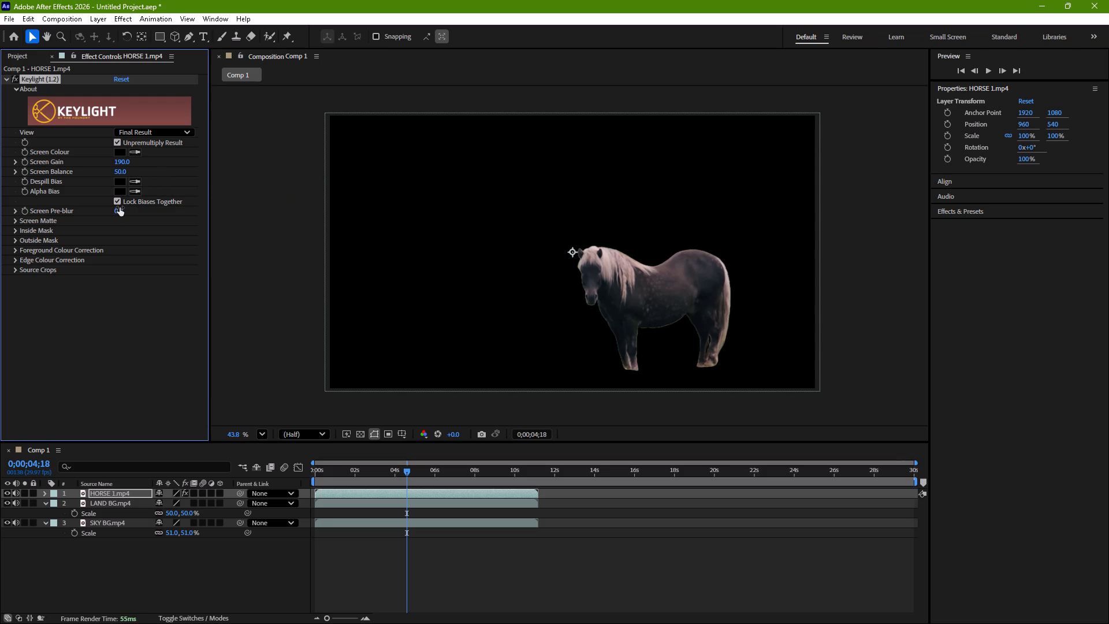
left_click_drag(119, 173, 190, 171)
Try Keylight's Source Alpha view on HORSE 1, and set the view to Corrected Source.
left_click(185, 131)
left_click(176, 157)
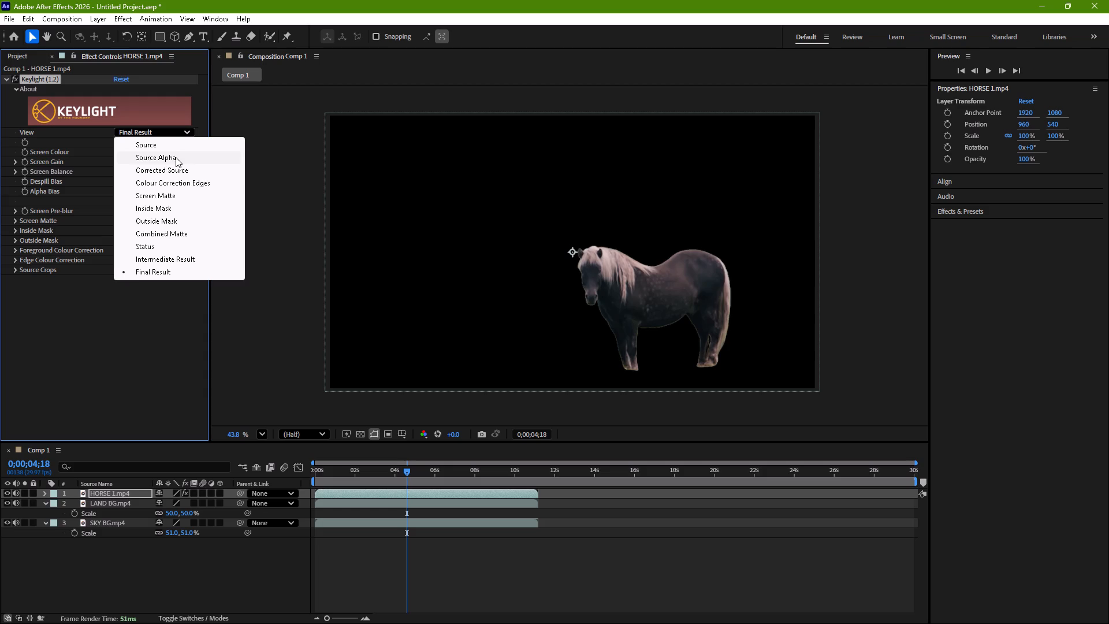
left_click(166, 133)
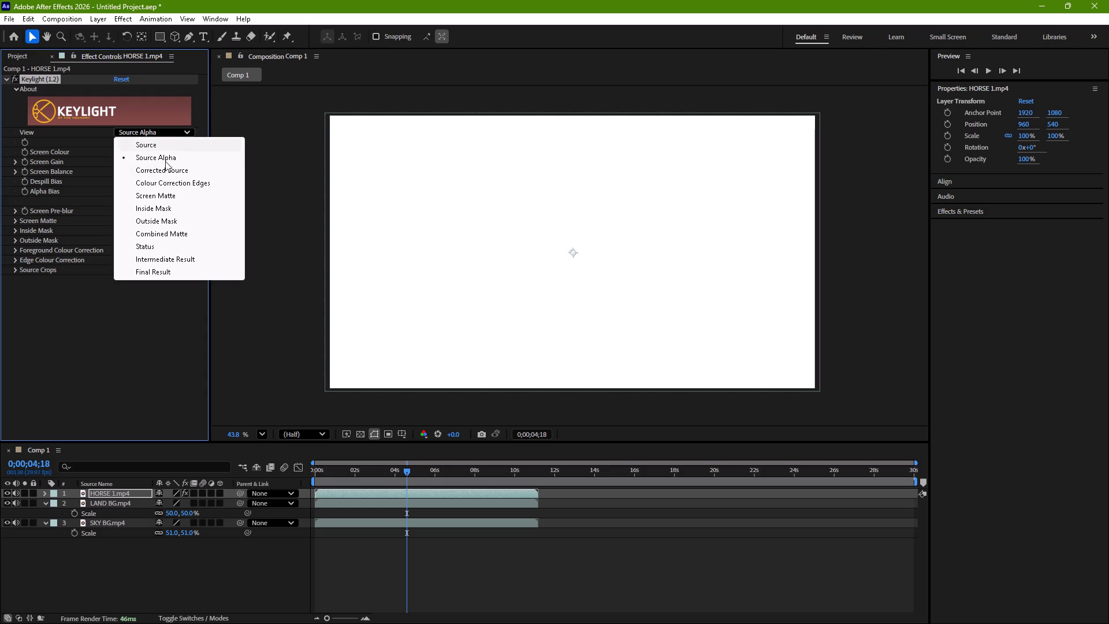
left_click(167, 173)
left_click(381, 195)
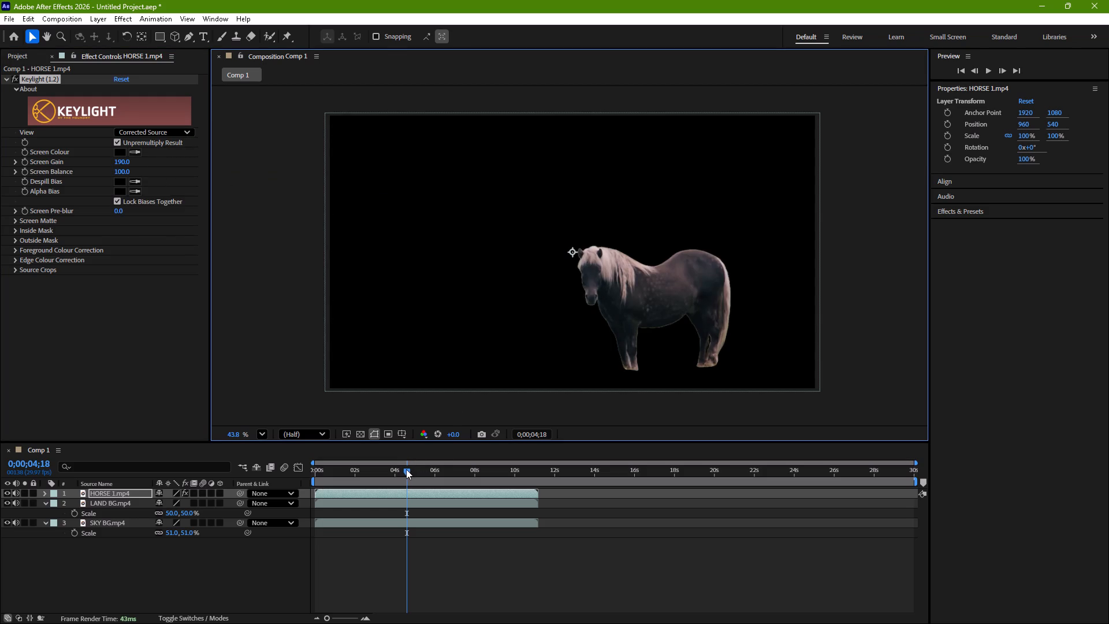
Preview the keyed HORSE 1 layer from near the start of the composition.
left_click_drag(406, 469, 319, 470)
left_click(420, 547)
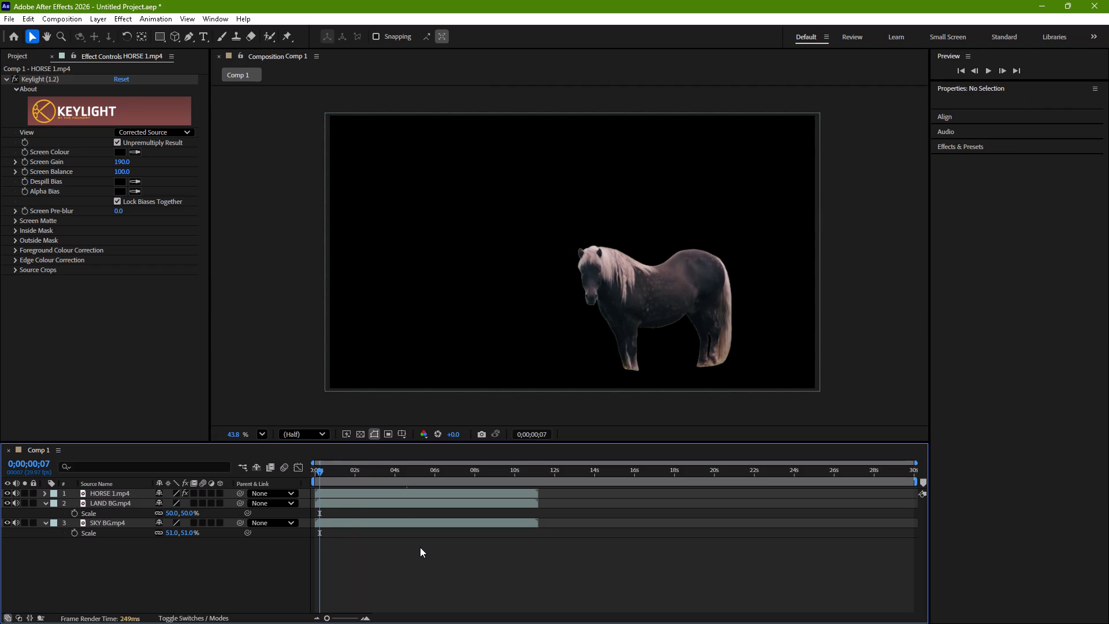
key("space")
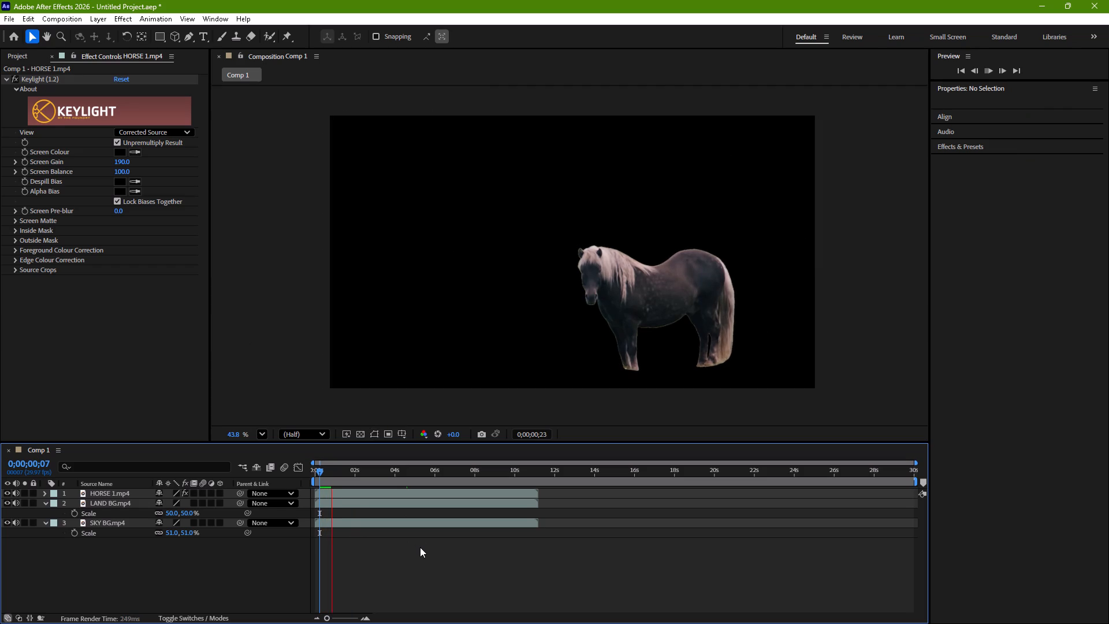
key("space")
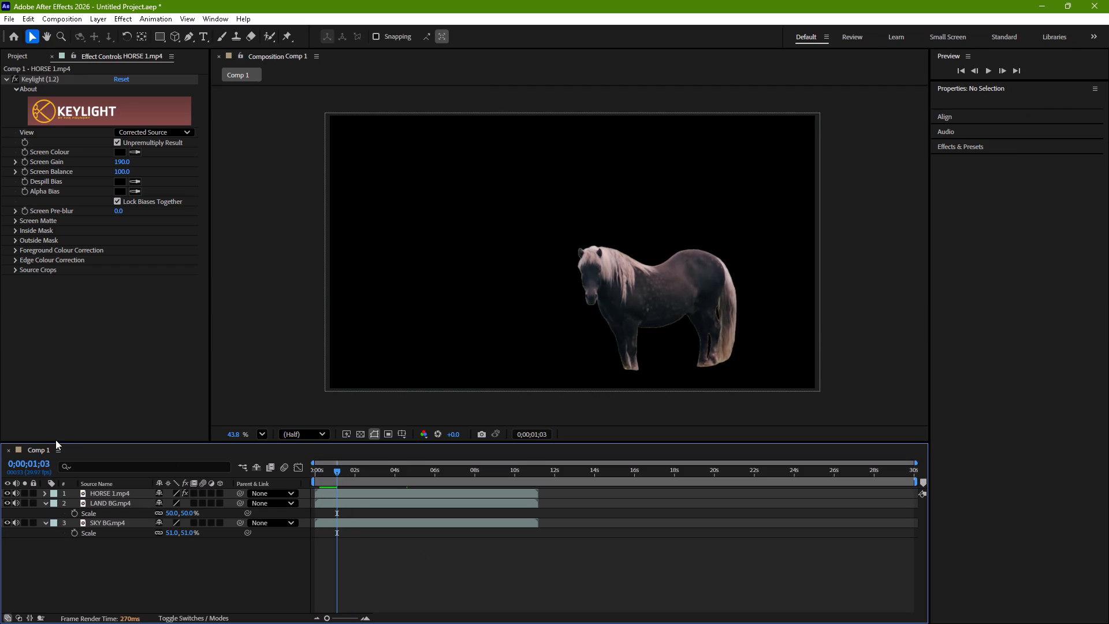
Hide the HORSE 1 layer and briefly preview the composition with LAND BG on top.
left_click(6, 492)
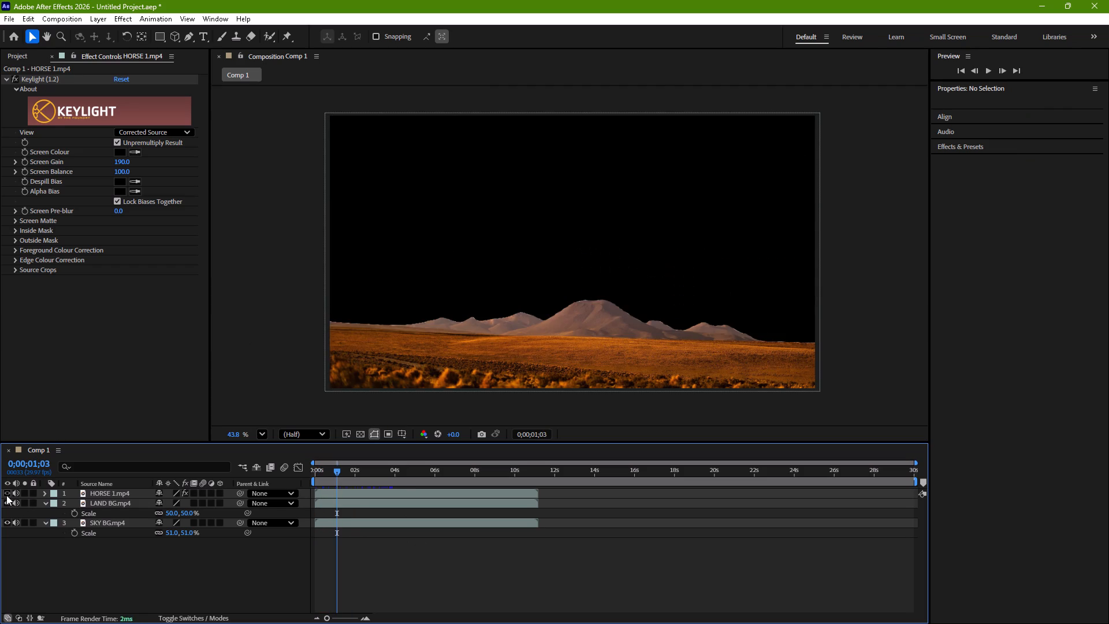
left_click(396, 556)
key("space")
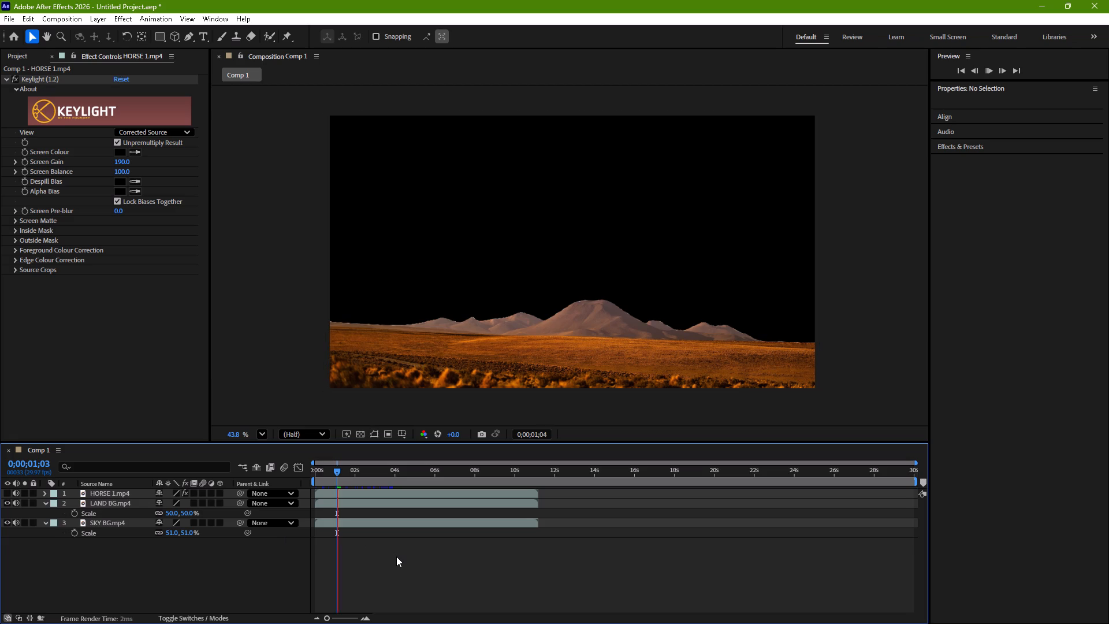
key("space")
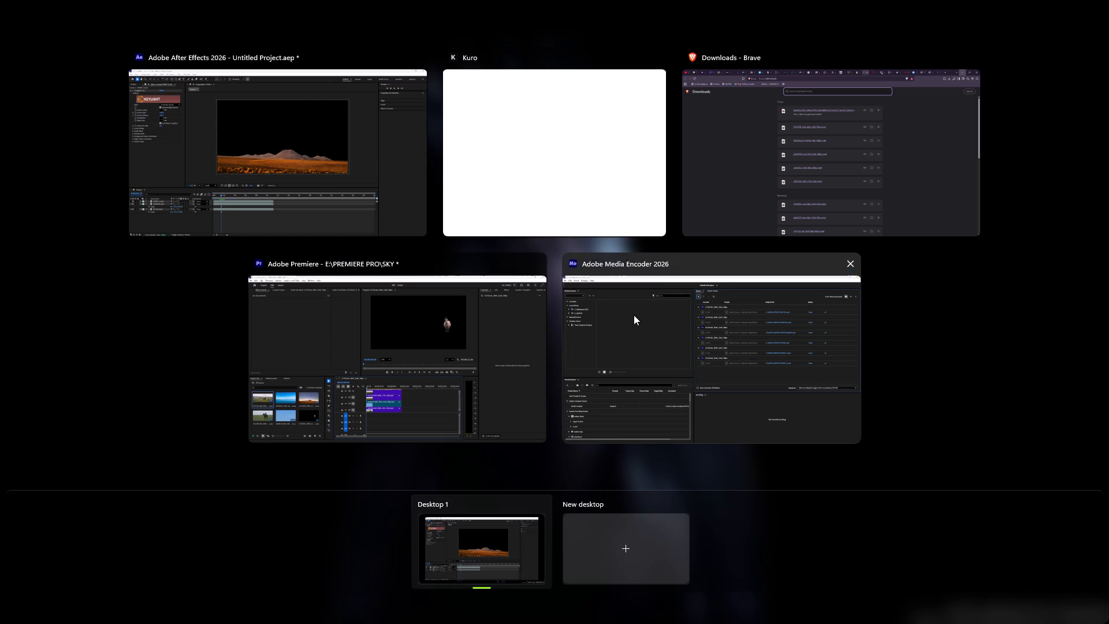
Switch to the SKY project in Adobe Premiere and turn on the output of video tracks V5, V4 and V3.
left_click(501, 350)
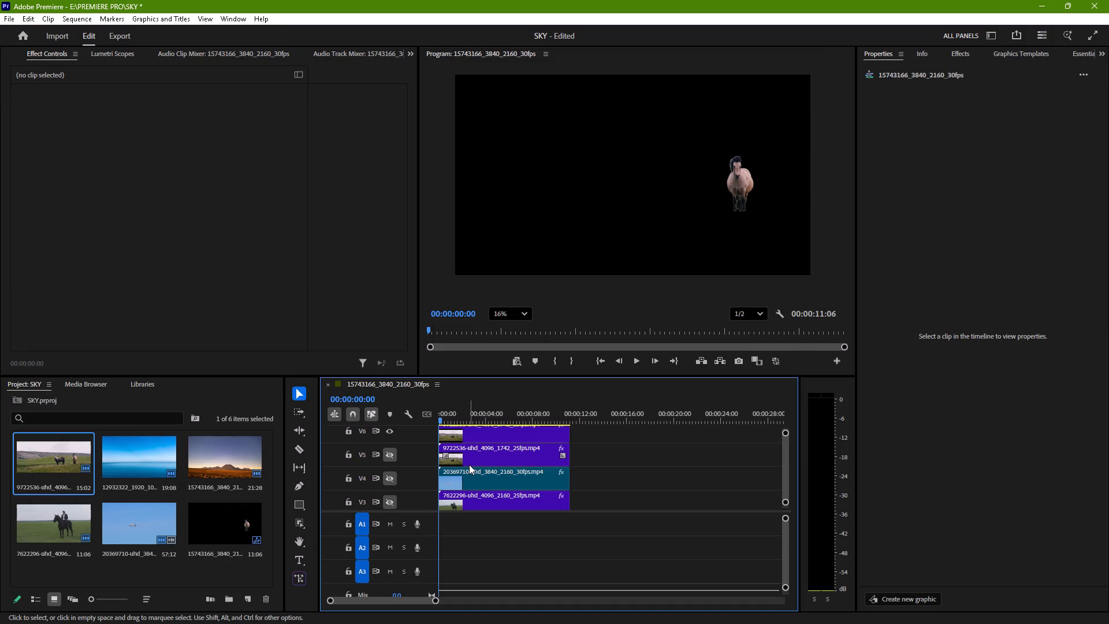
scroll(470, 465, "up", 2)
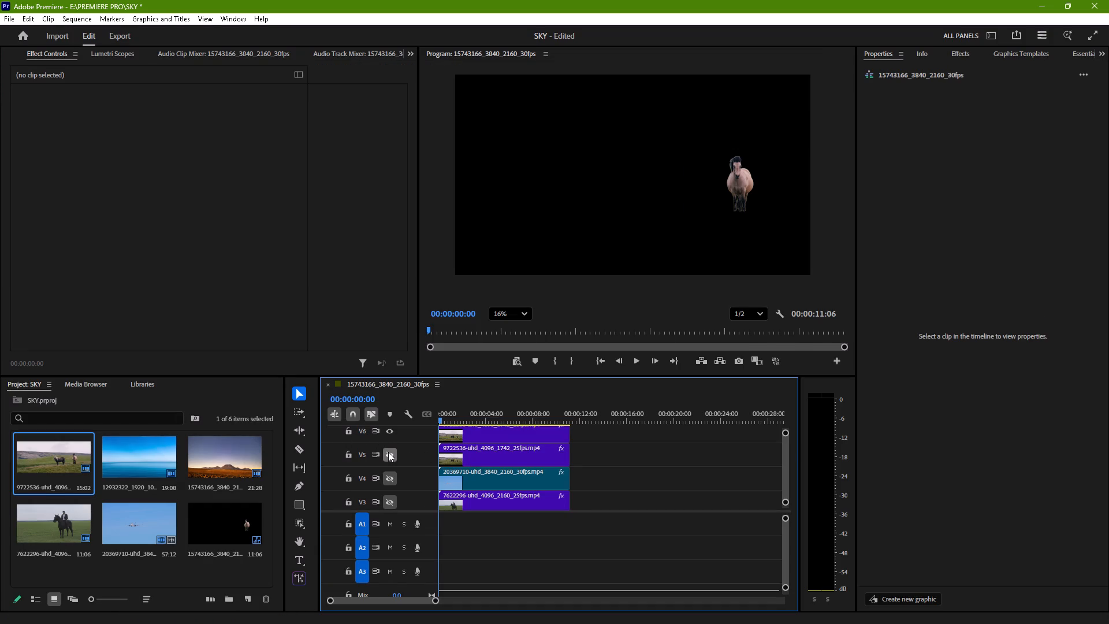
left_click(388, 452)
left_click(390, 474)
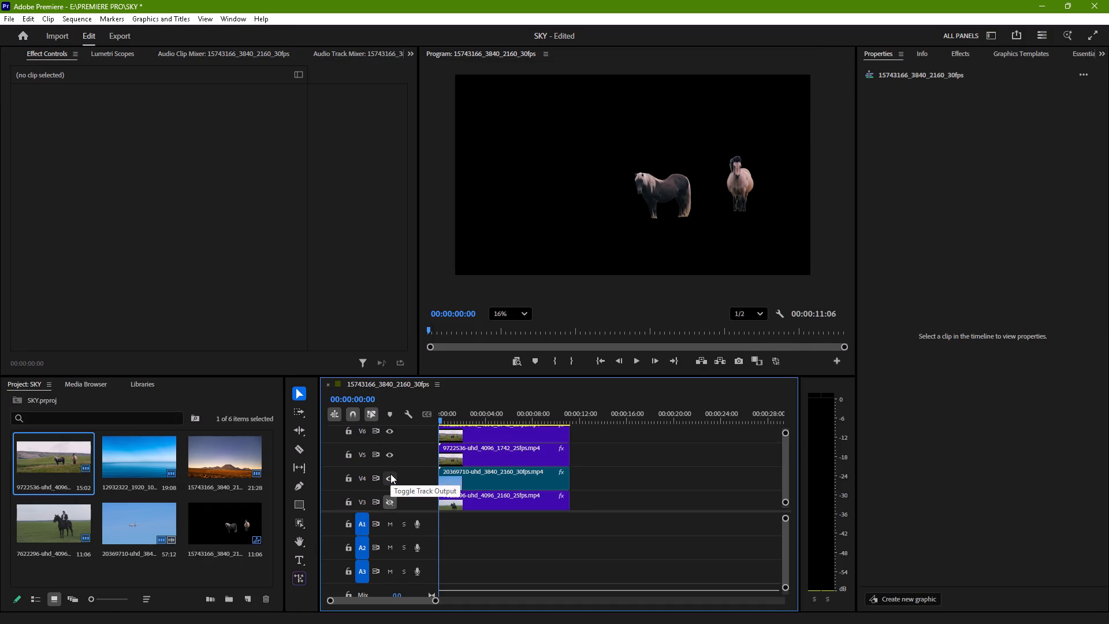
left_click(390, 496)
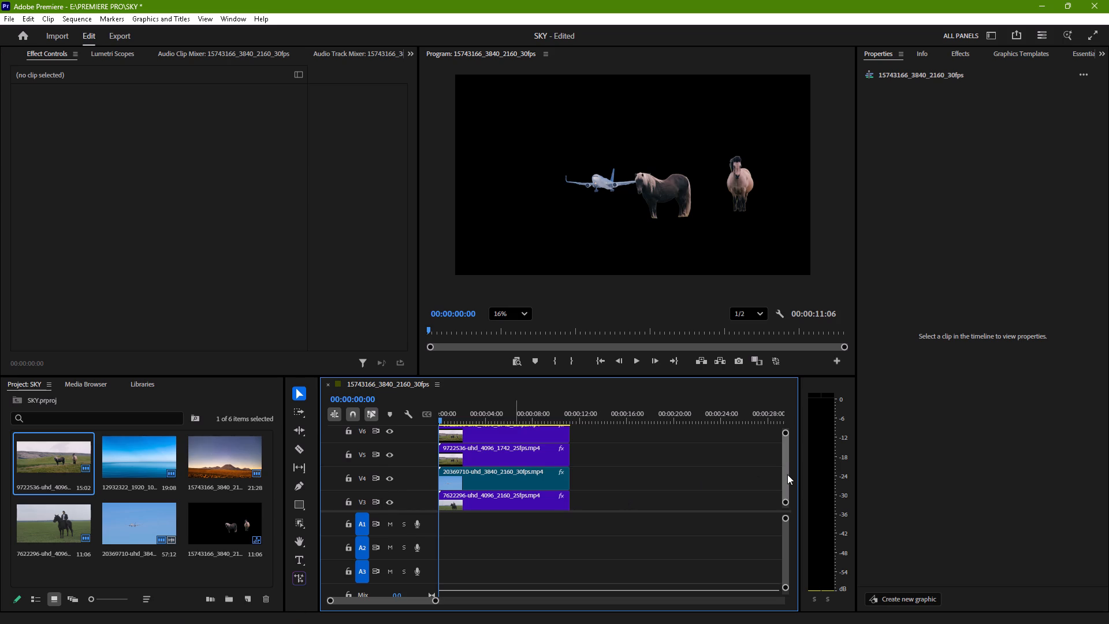
Toggle track V2's output on and off, and hide the rider, plane and both horse tracks, V3 through V6.
left_click_drag(787, 488, 787, 497)
left_click_drag(786, 488, 786, 503)
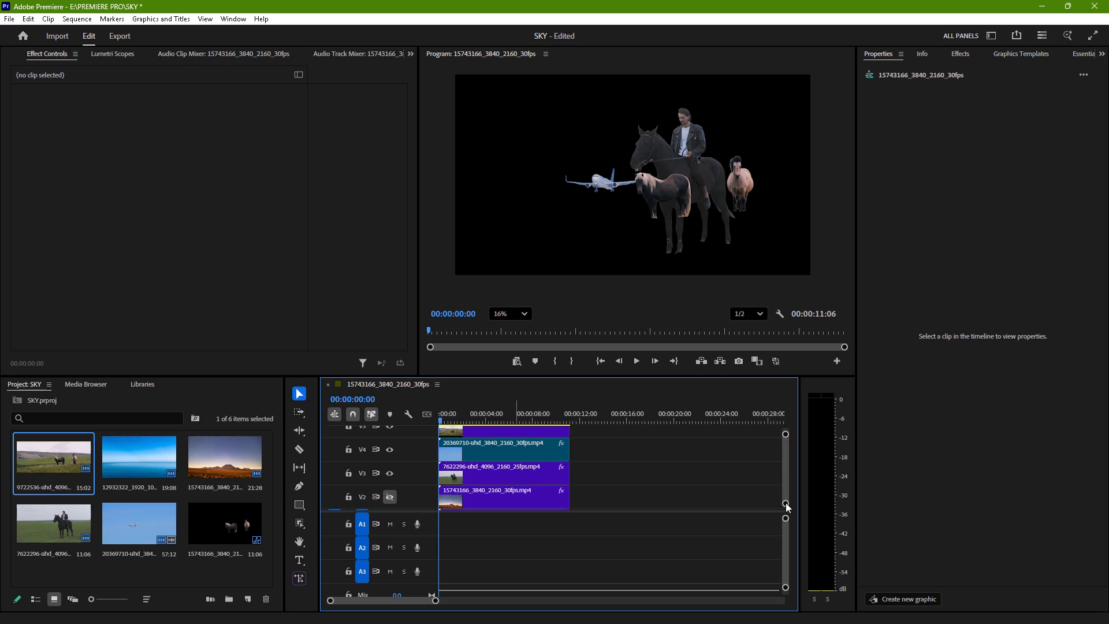
left_click_drag(789, 470, 788, 486)
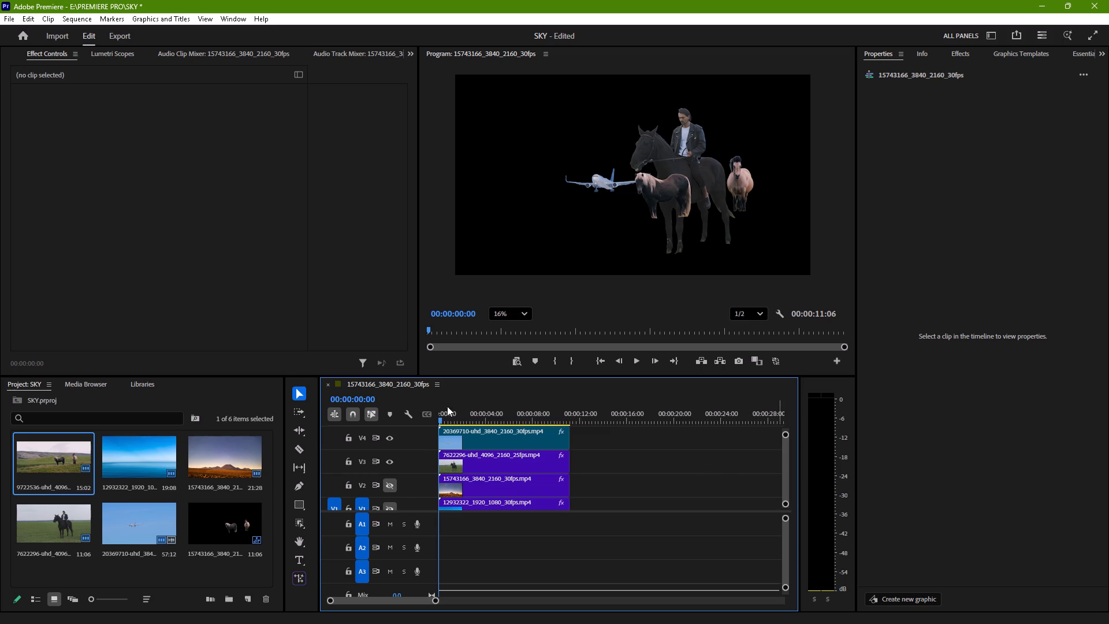
left_click(392, 488)
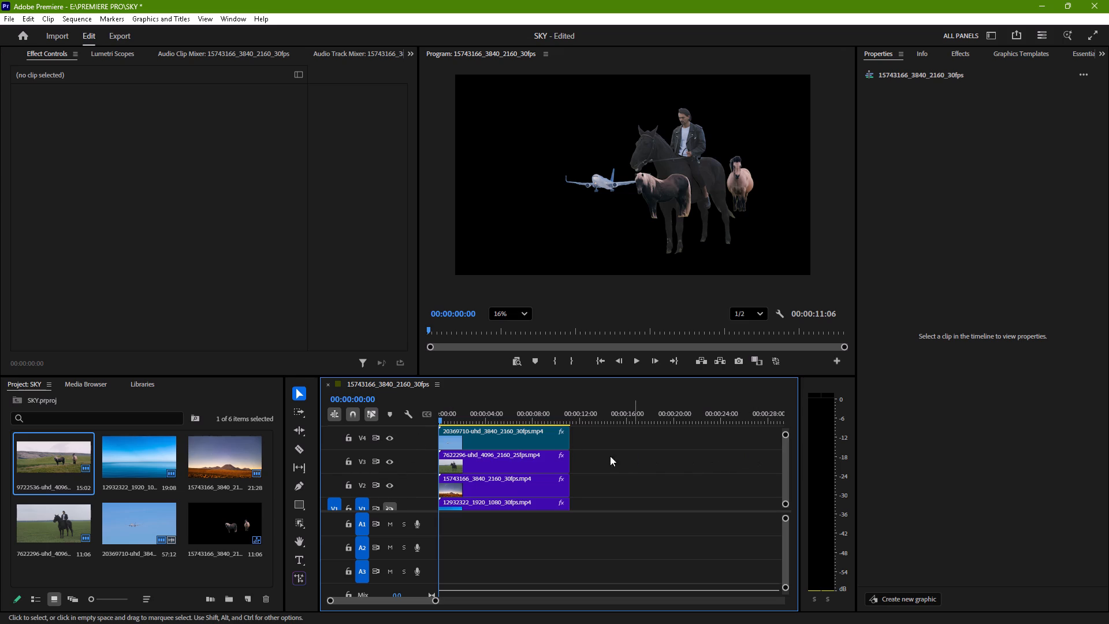
left_click(385, 486)
left_click(389, 458)
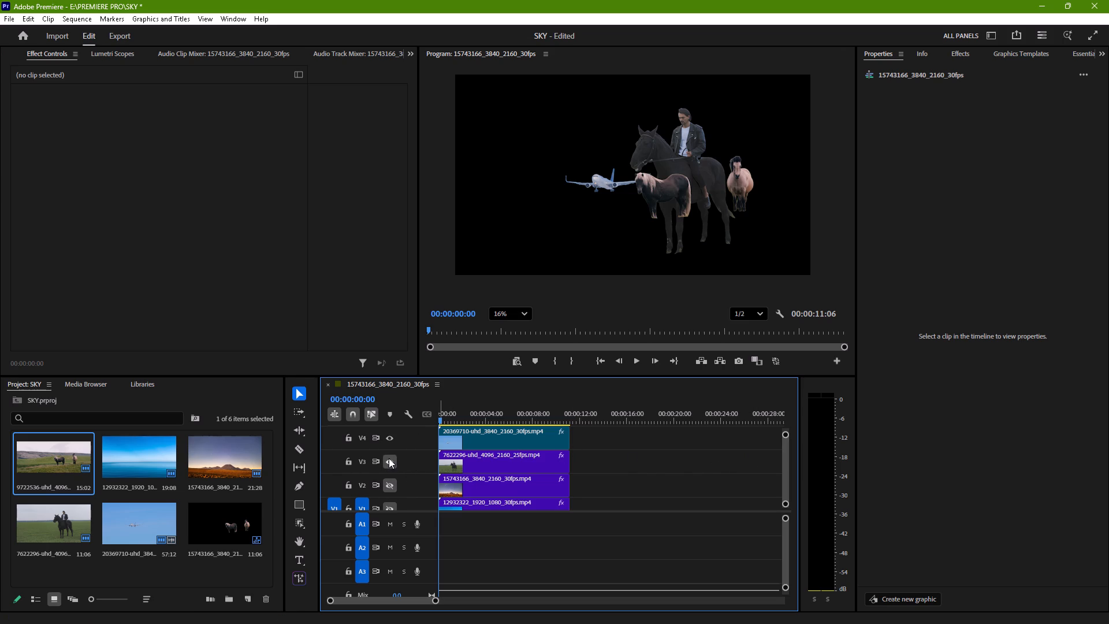
left_click(389, 439)
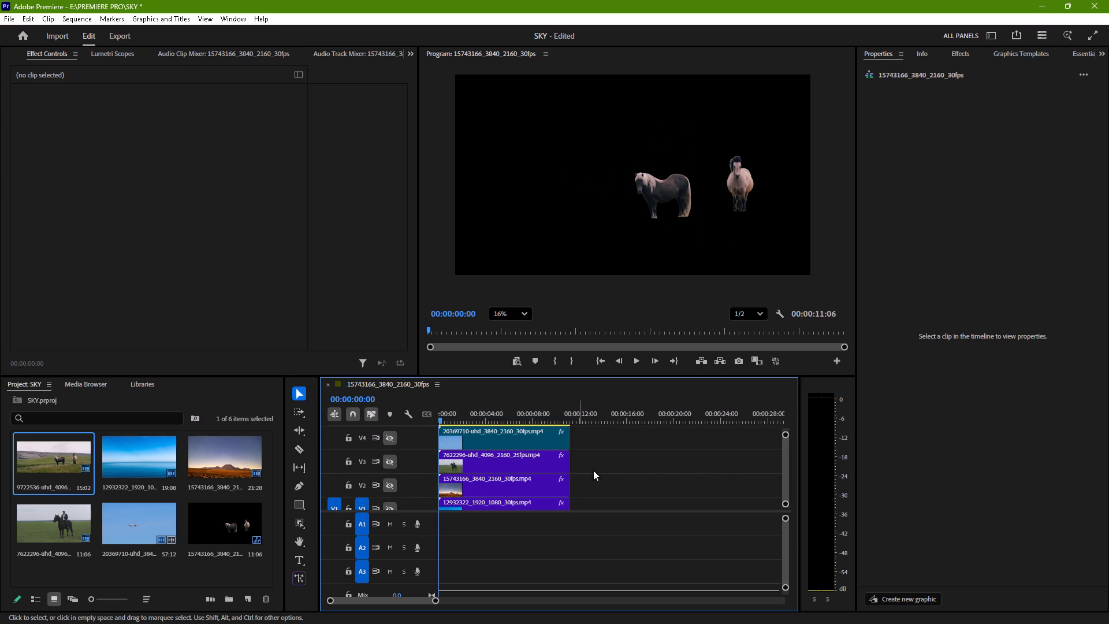
left_click(786, 465)
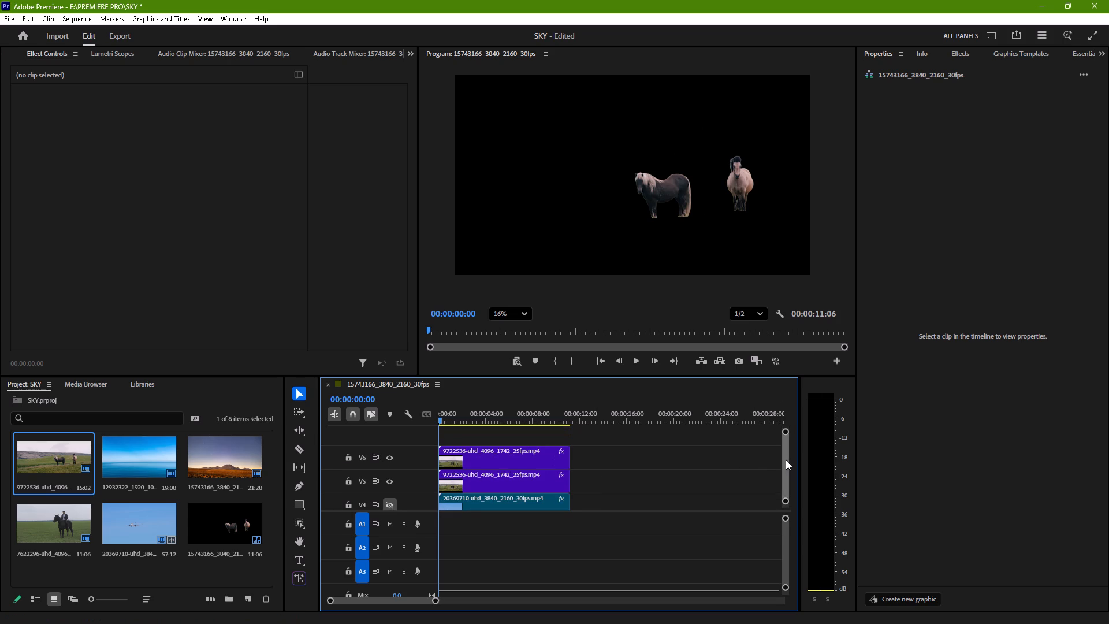
left_click(388, 463)
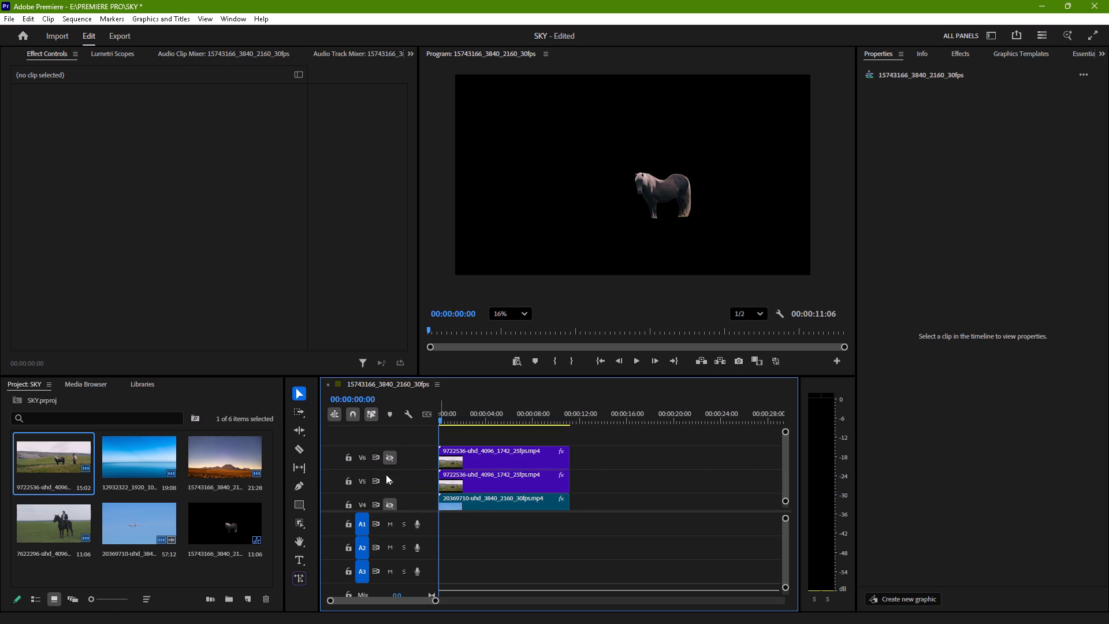
left_click(385, 476)
Turn on the output of the land track V2 and the sky track V1.
left_click_drag(784, 451, 788, 497)
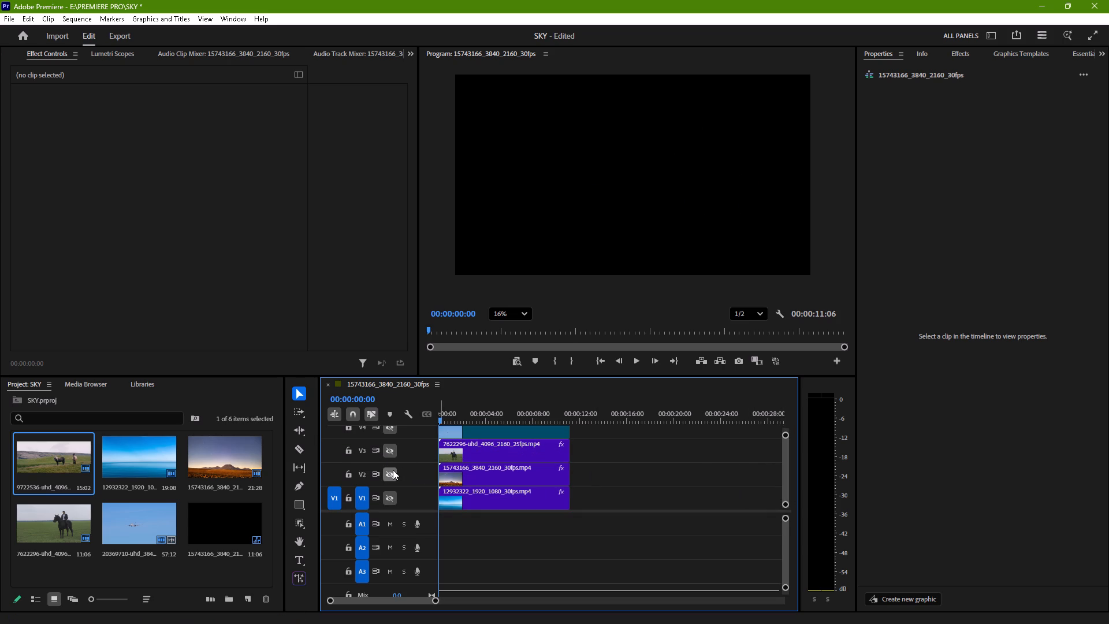
left_click(393, 470)
left_click(390, 497)
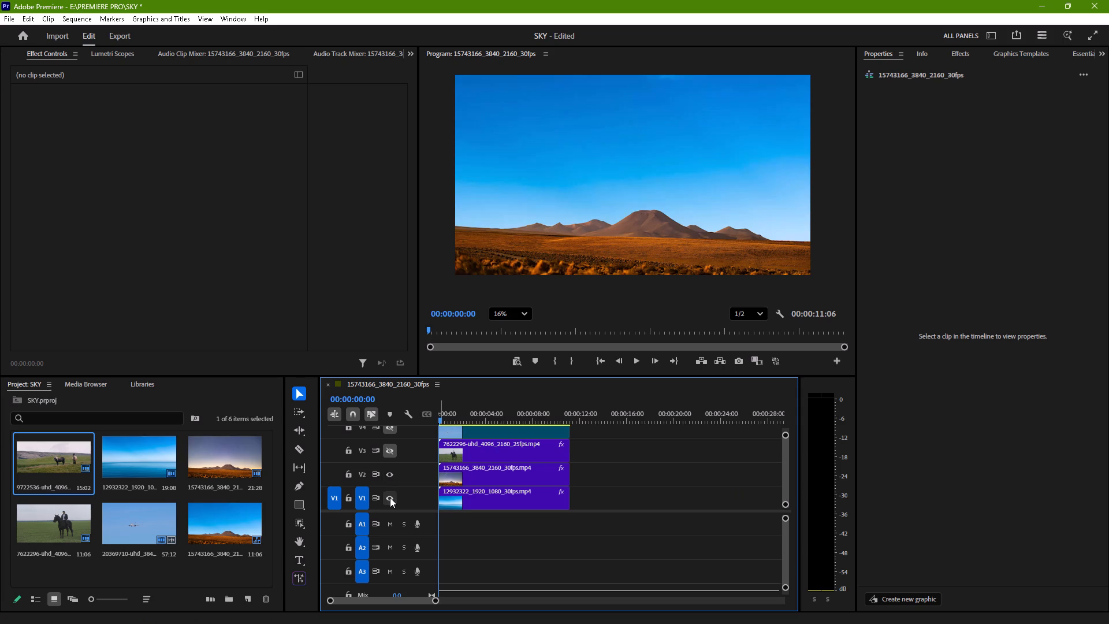
Play the sequence to preview the land and sky tracks together.
key("space")
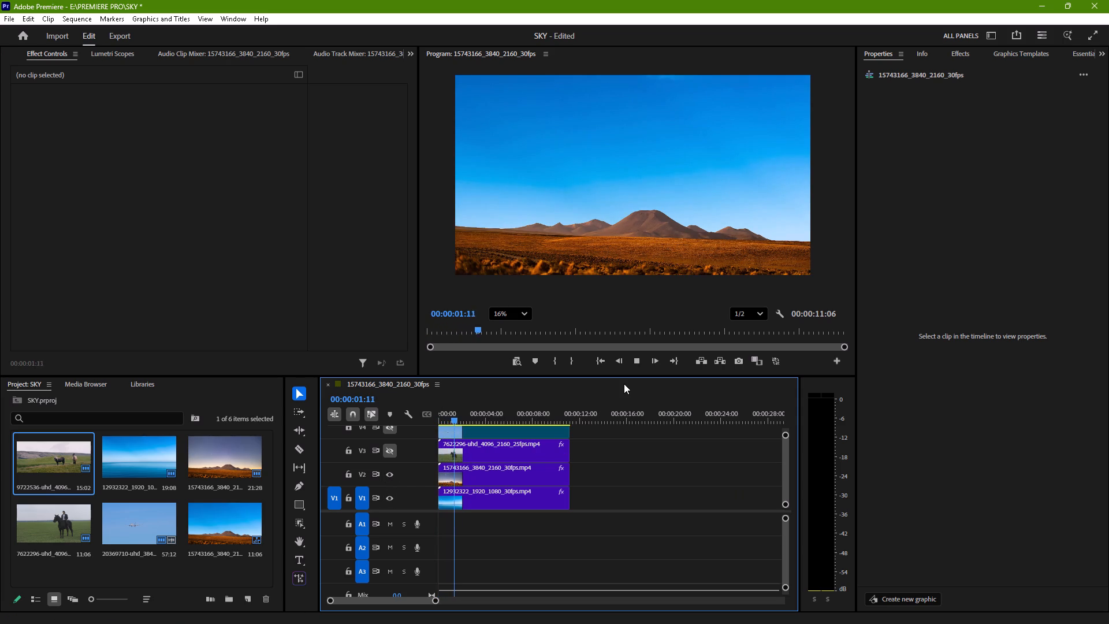
key("space")
key("space")
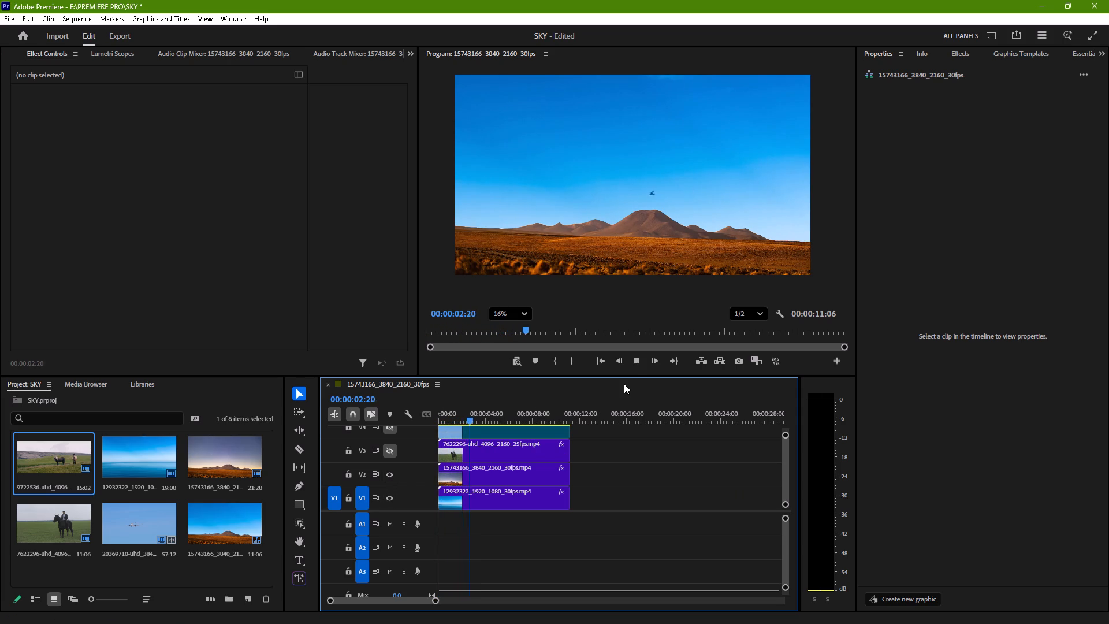
key("space")
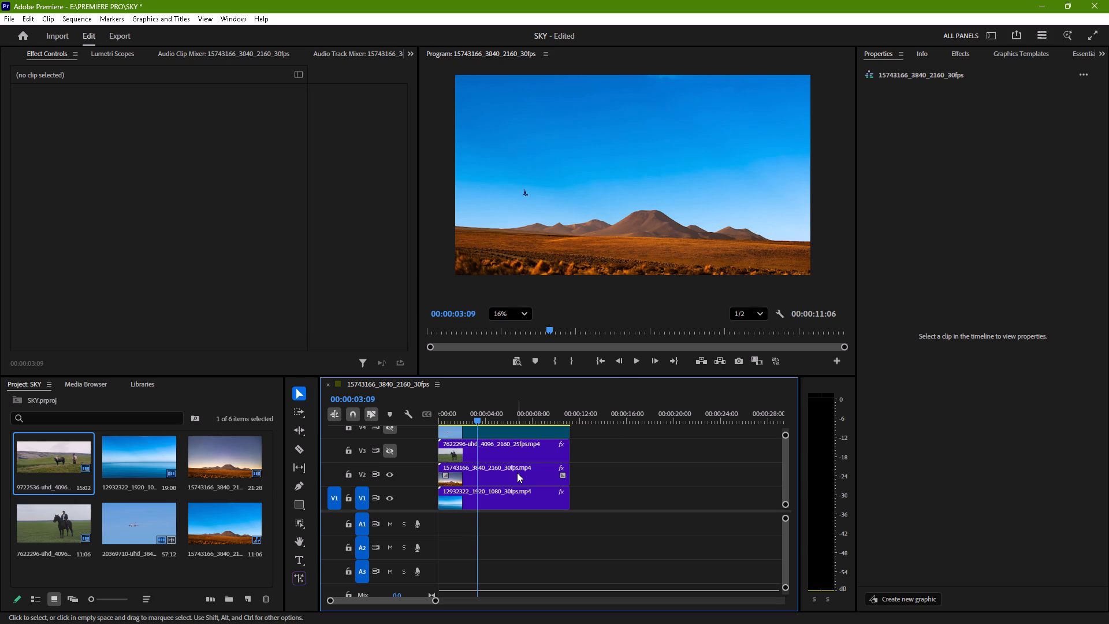
Select the land clip on track V2 and look through the Cinematic, Filmstocks and Monochrome Lumetri presets.
left_click(517, 473)
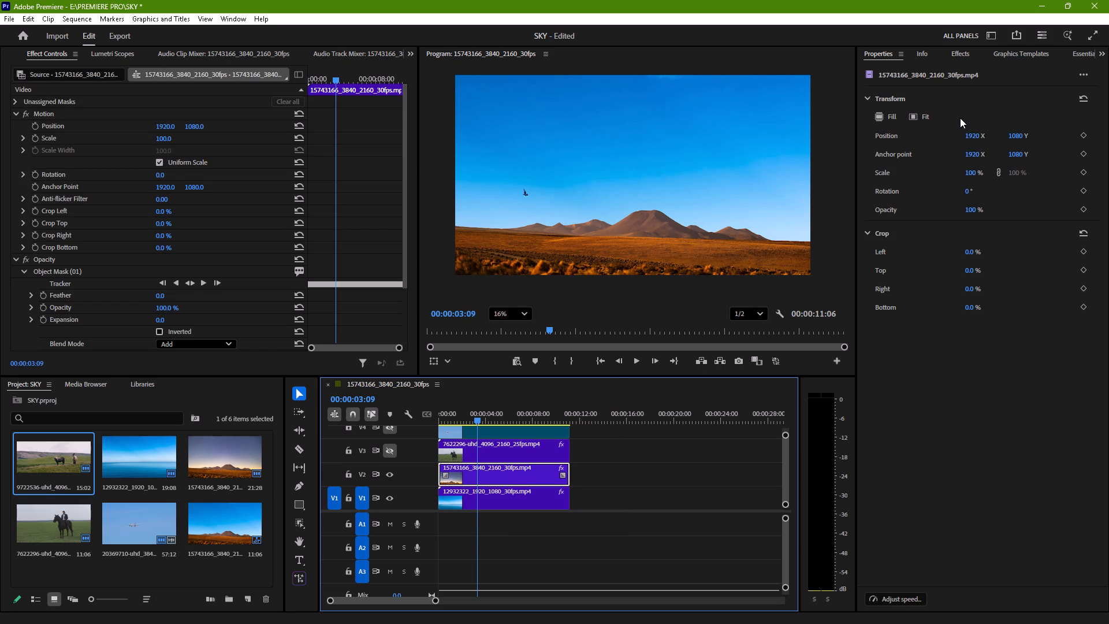
left_click(962, 54)
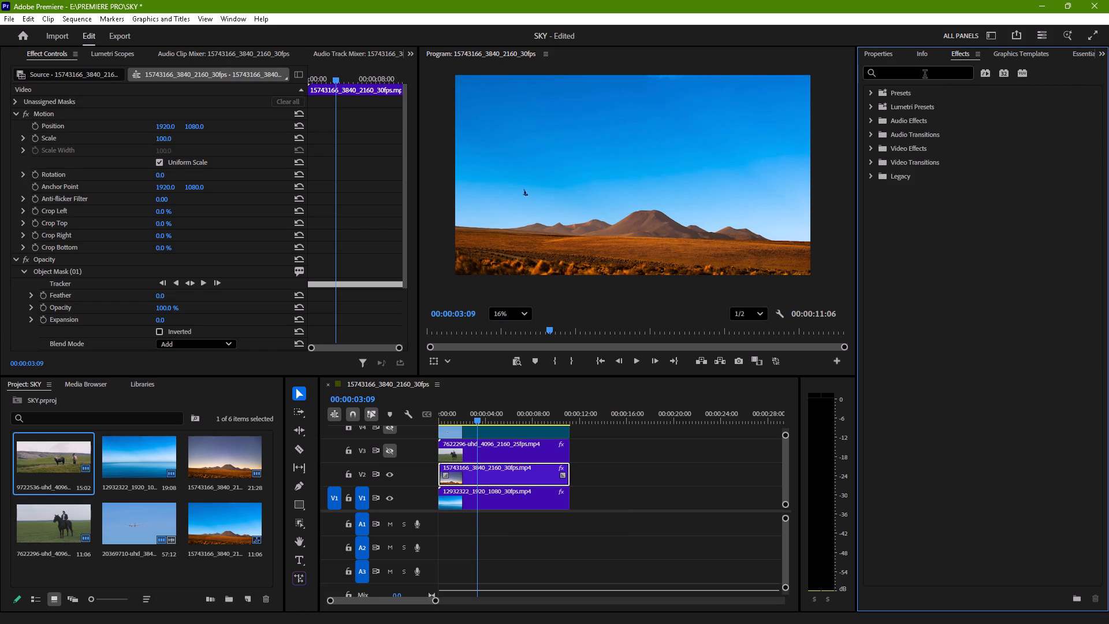
left_click(913, 109)
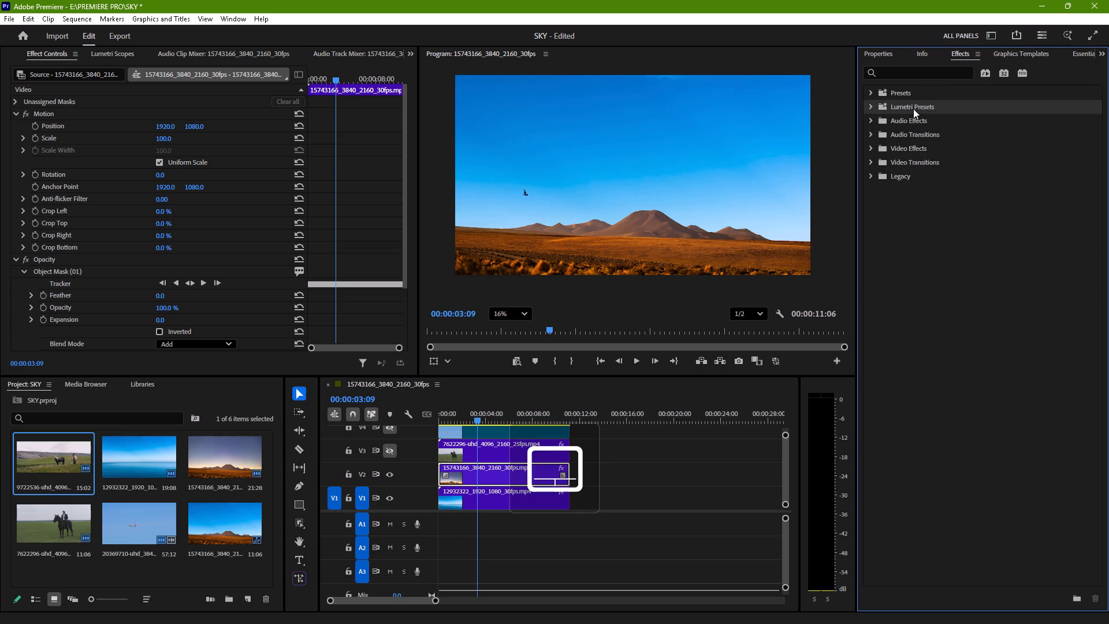
left_click(872, 104)
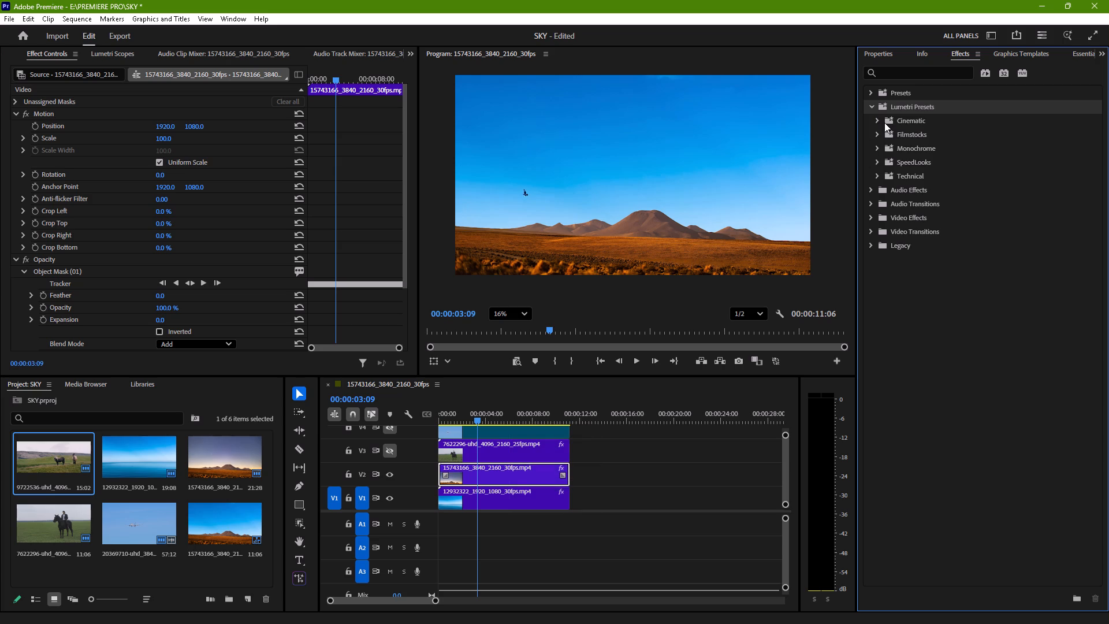
left_click(877, 118)
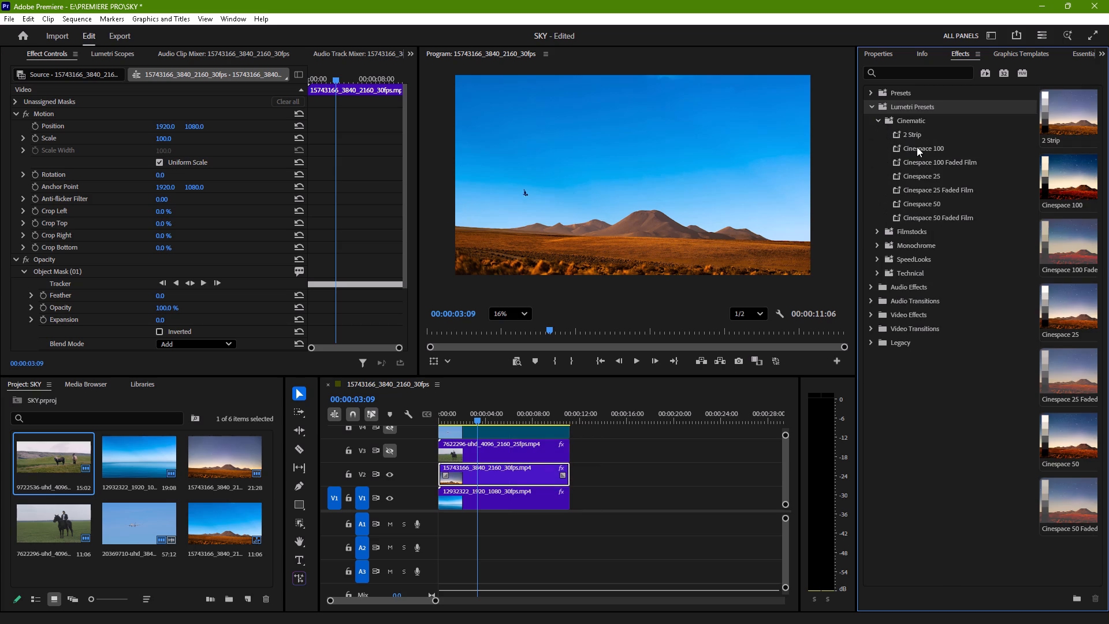
left_click(917, 147)
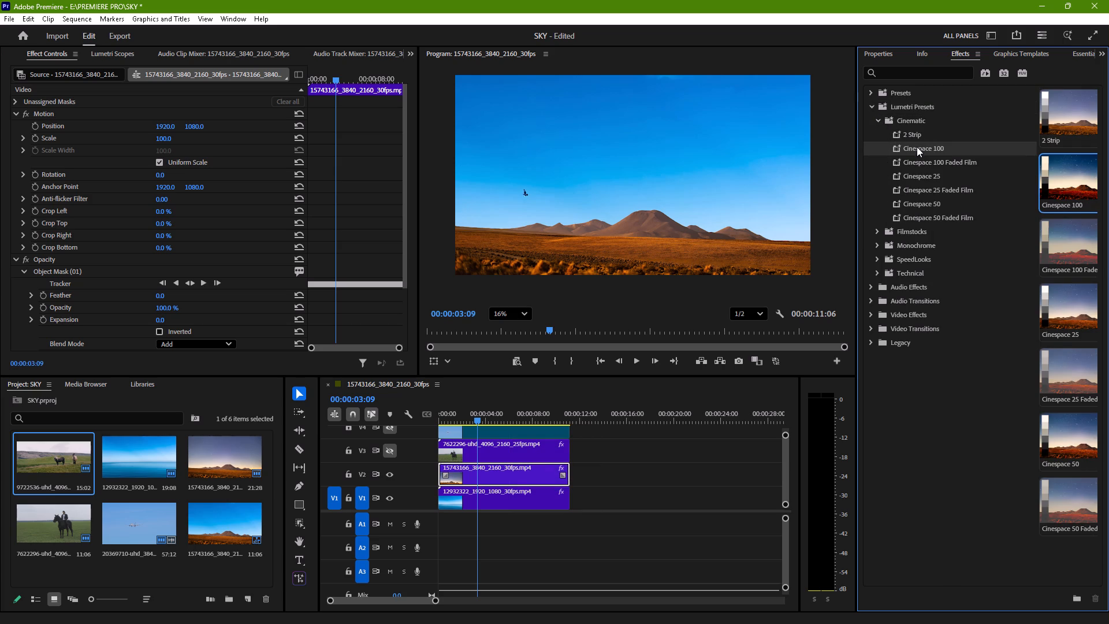
left_click(917, 158)
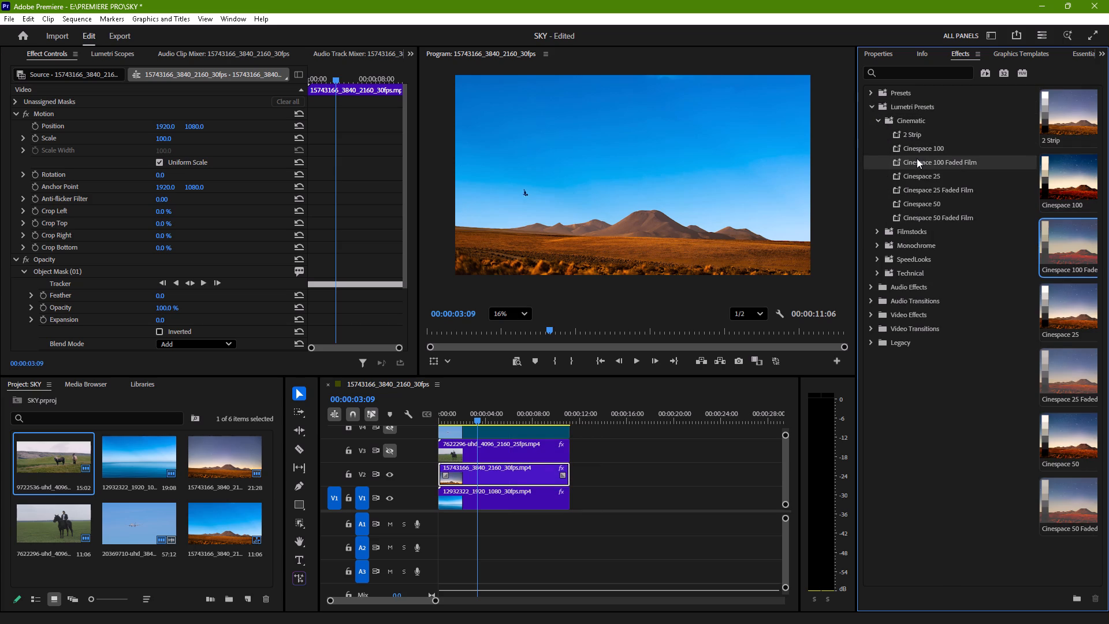
left_click(874, 230)
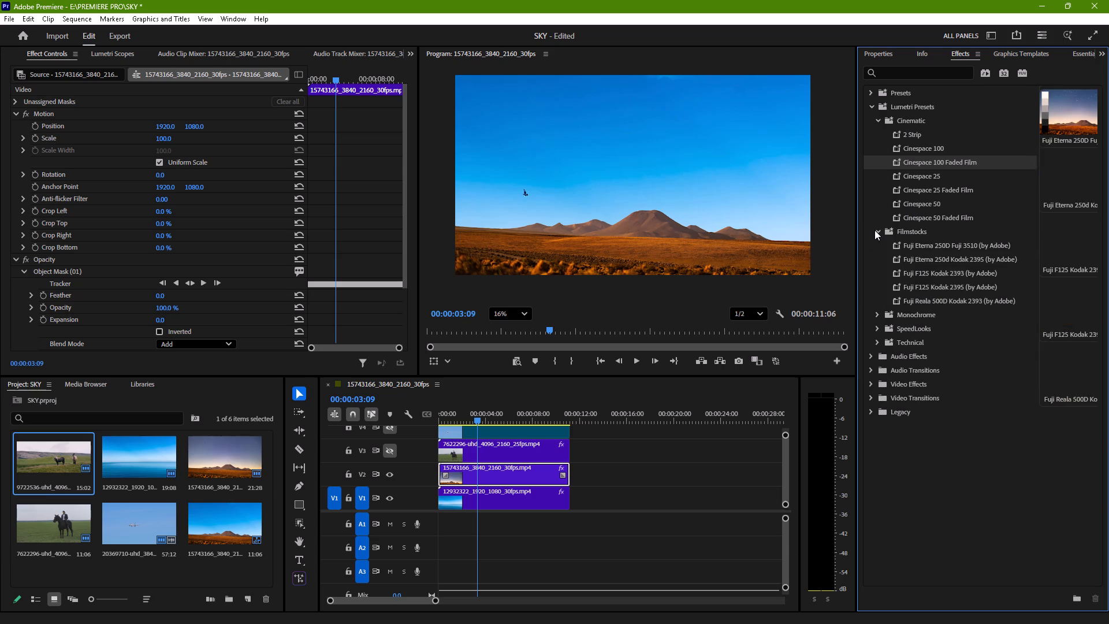
left_click(925, 252)
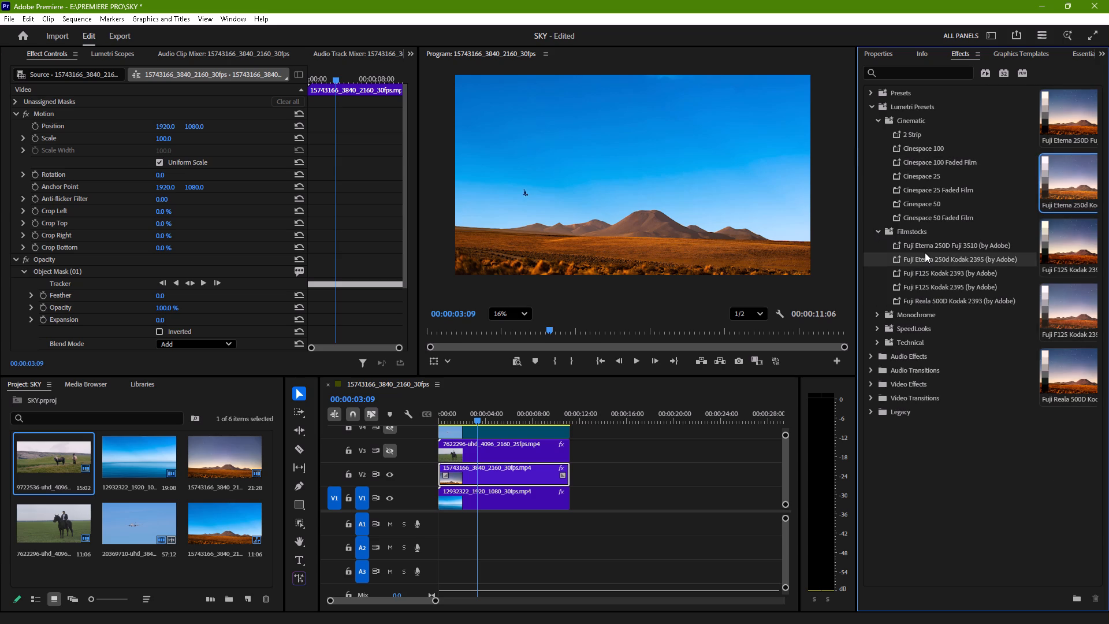
left_click(876, 315)
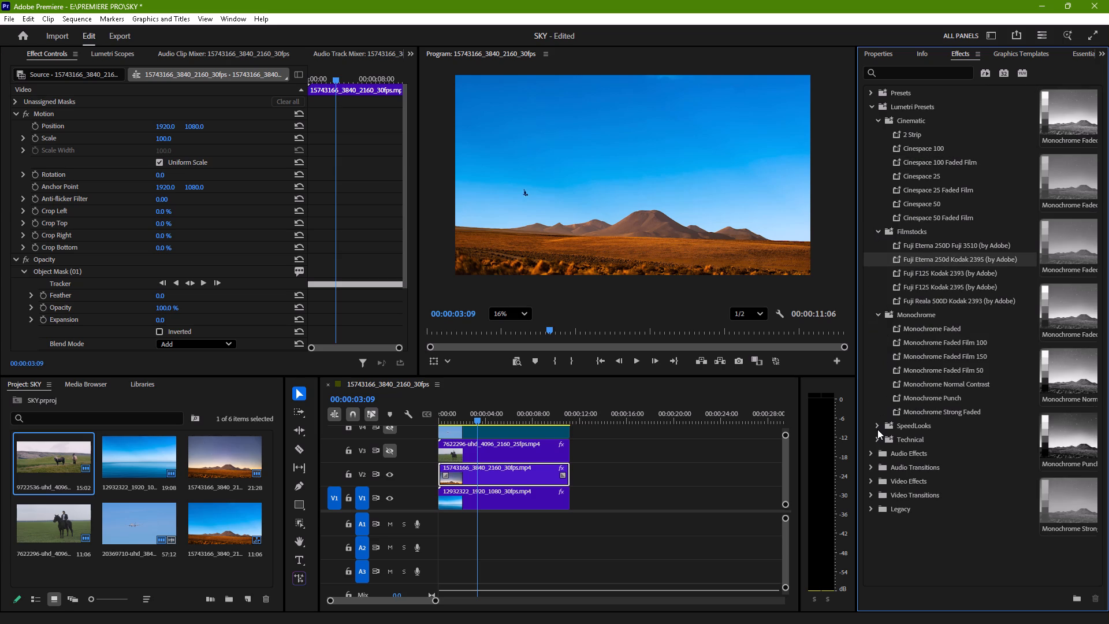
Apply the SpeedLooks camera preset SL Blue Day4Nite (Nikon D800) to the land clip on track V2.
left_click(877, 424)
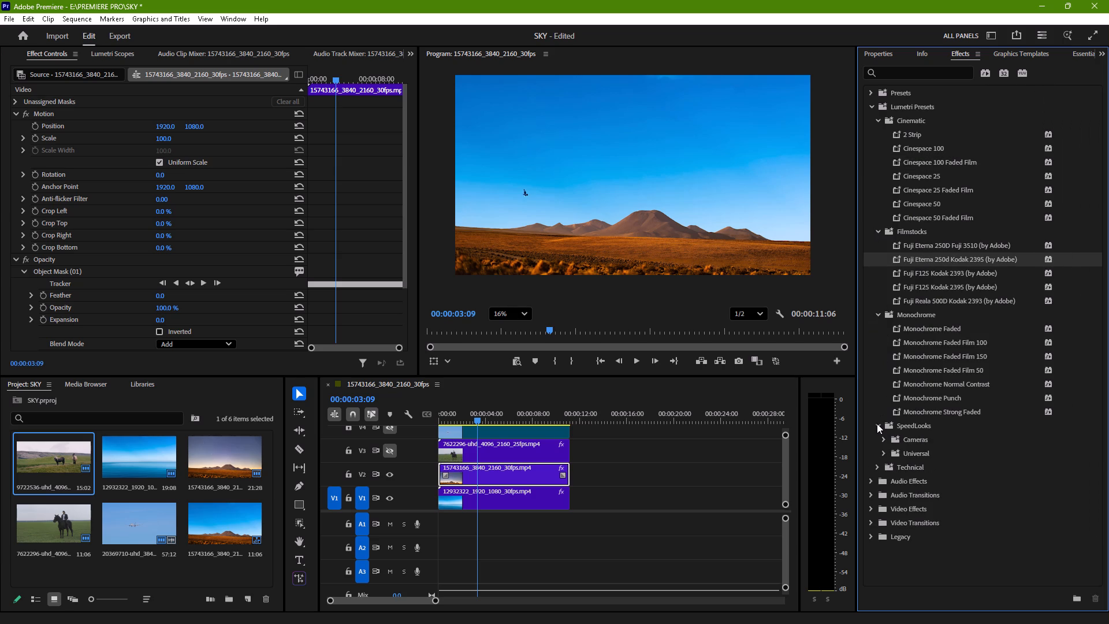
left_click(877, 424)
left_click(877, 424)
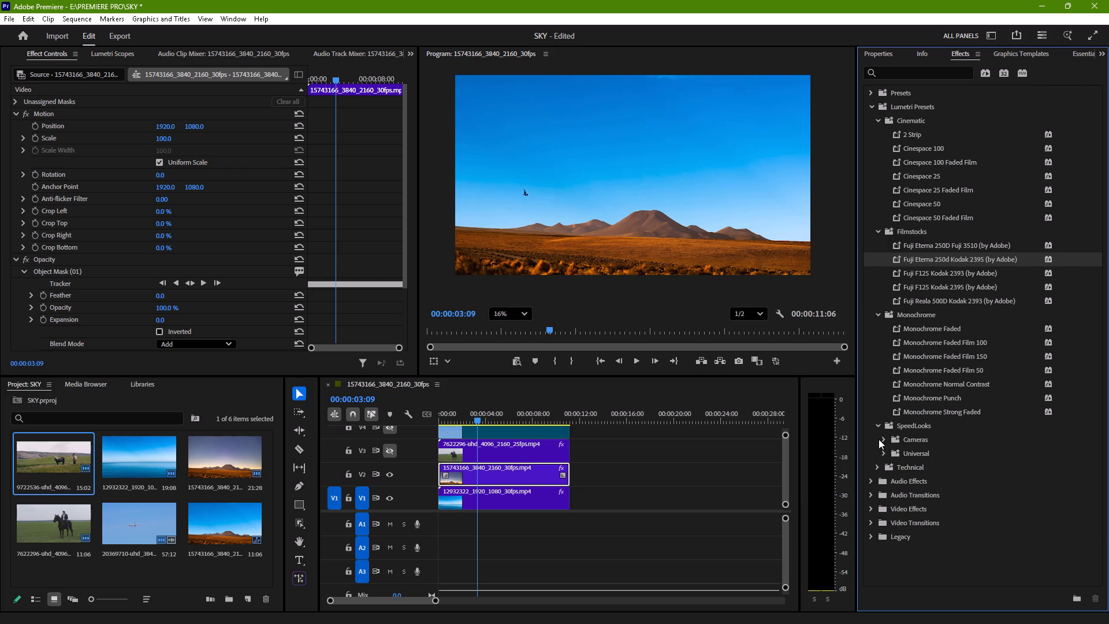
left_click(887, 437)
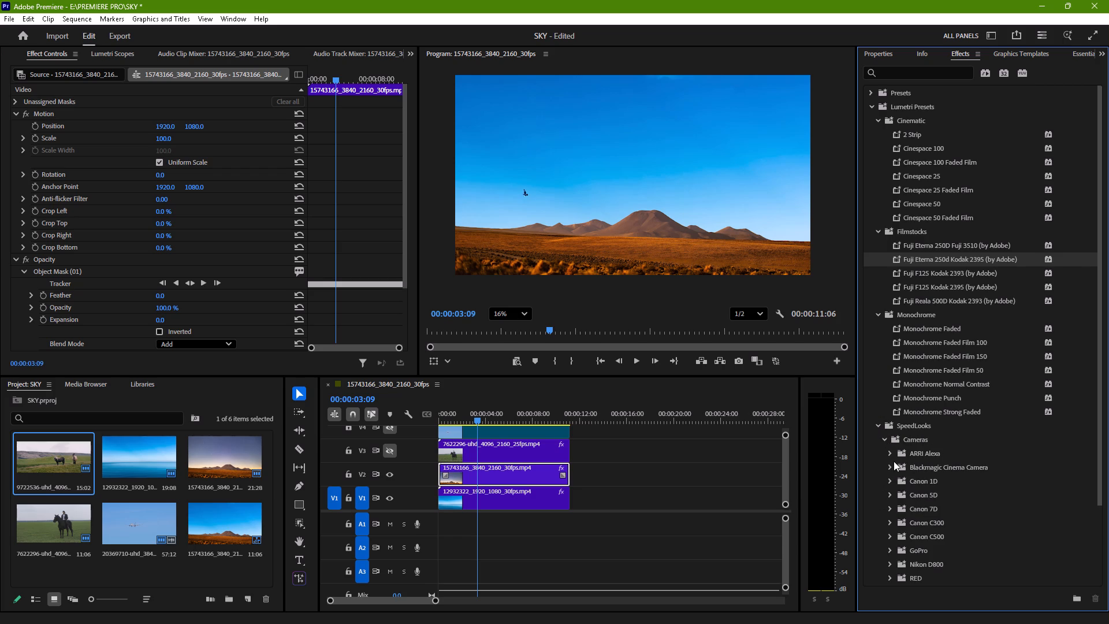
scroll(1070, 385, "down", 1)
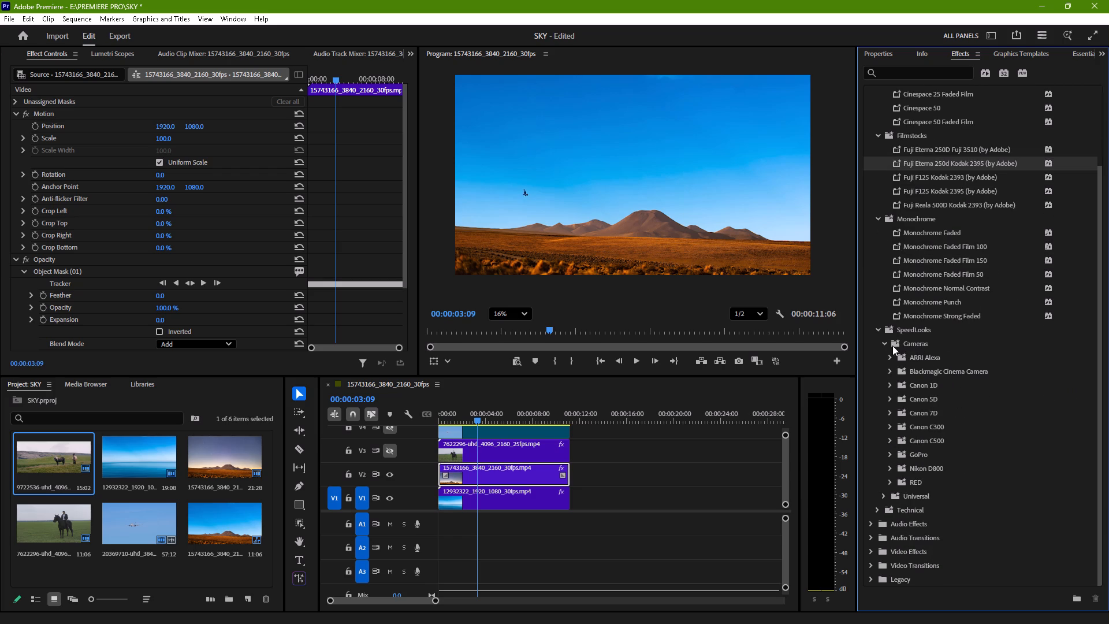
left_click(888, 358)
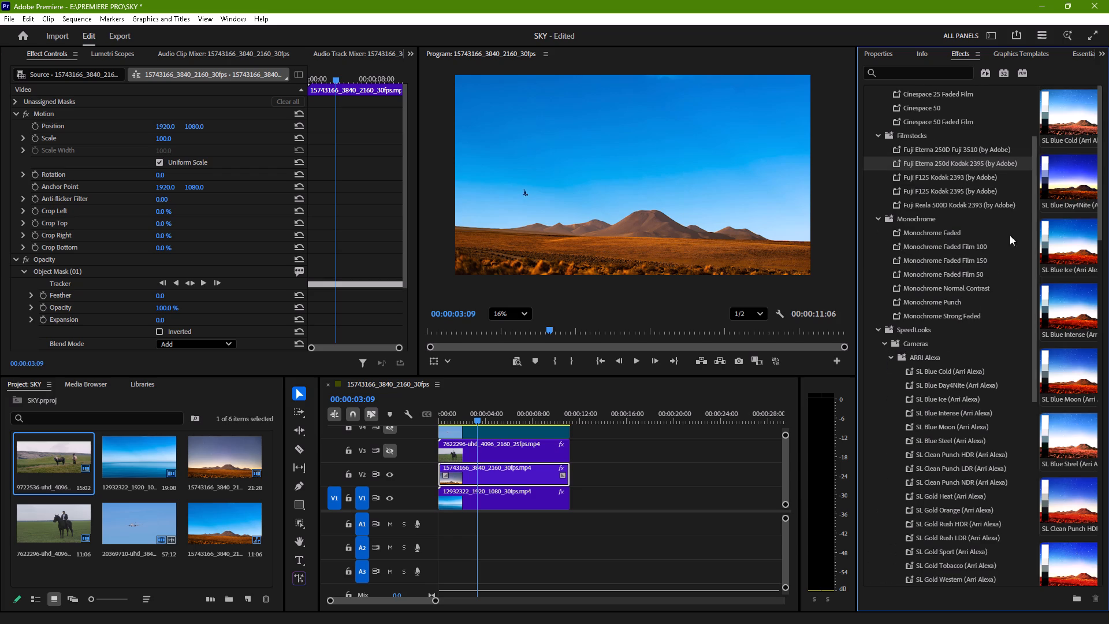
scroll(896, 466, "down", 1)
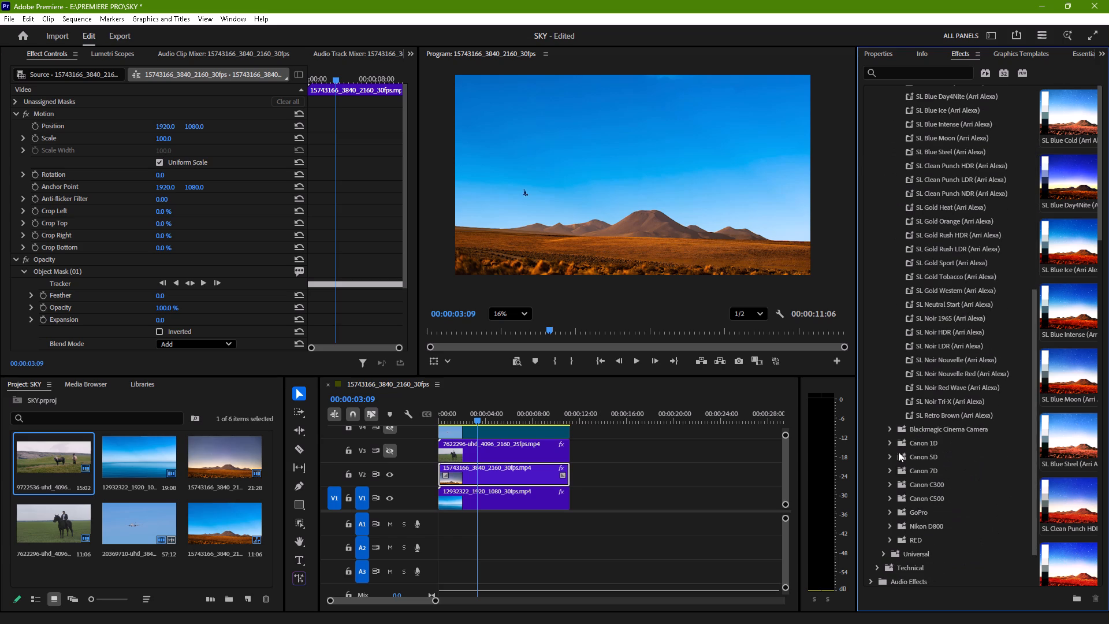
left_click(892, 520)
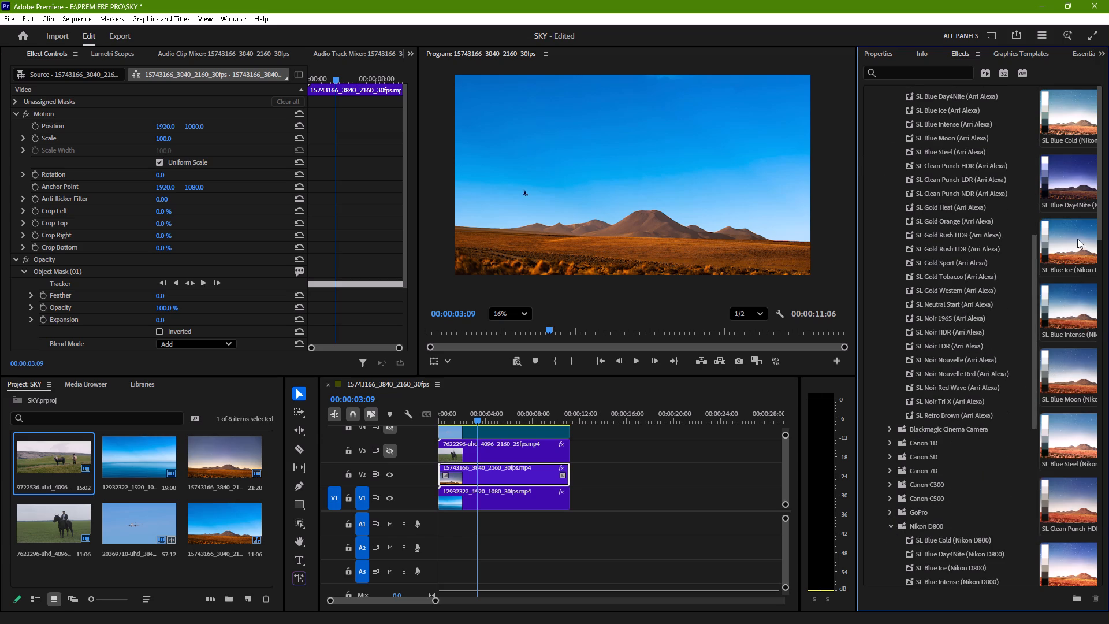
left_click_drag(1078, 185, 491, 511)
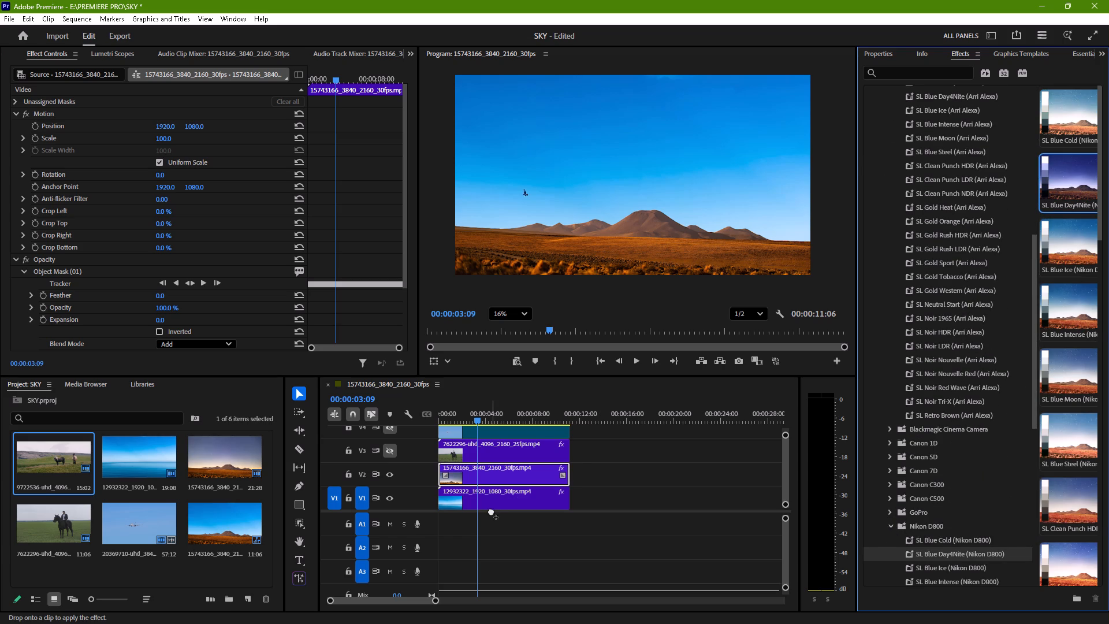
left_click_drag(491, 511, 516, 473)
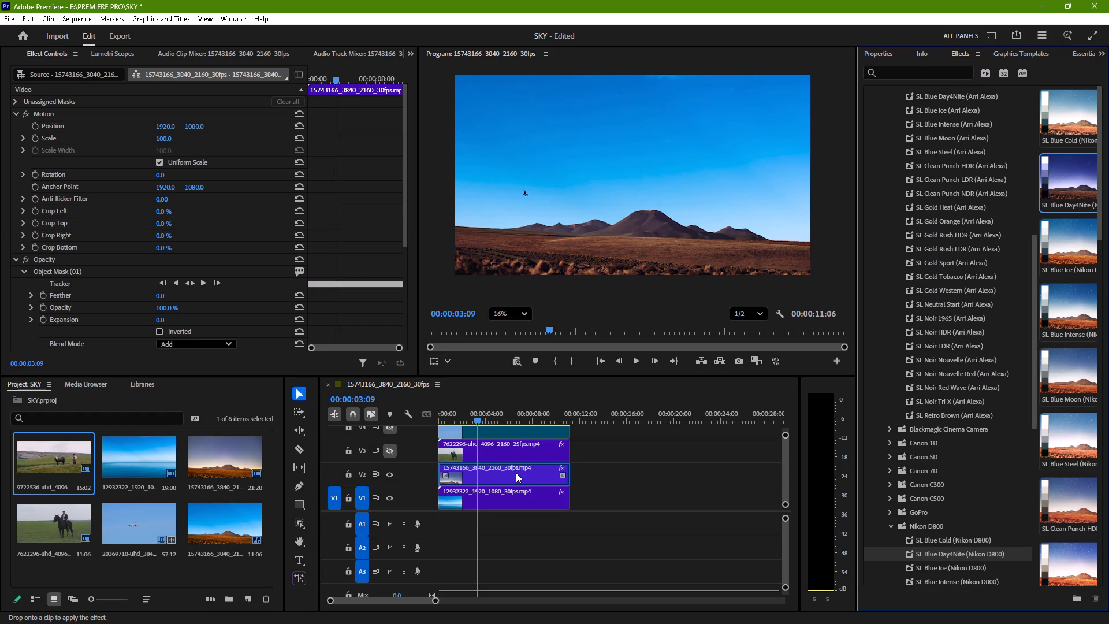
Play the graded sequence, including again from its beginning, to check the look on the land.
key("space")
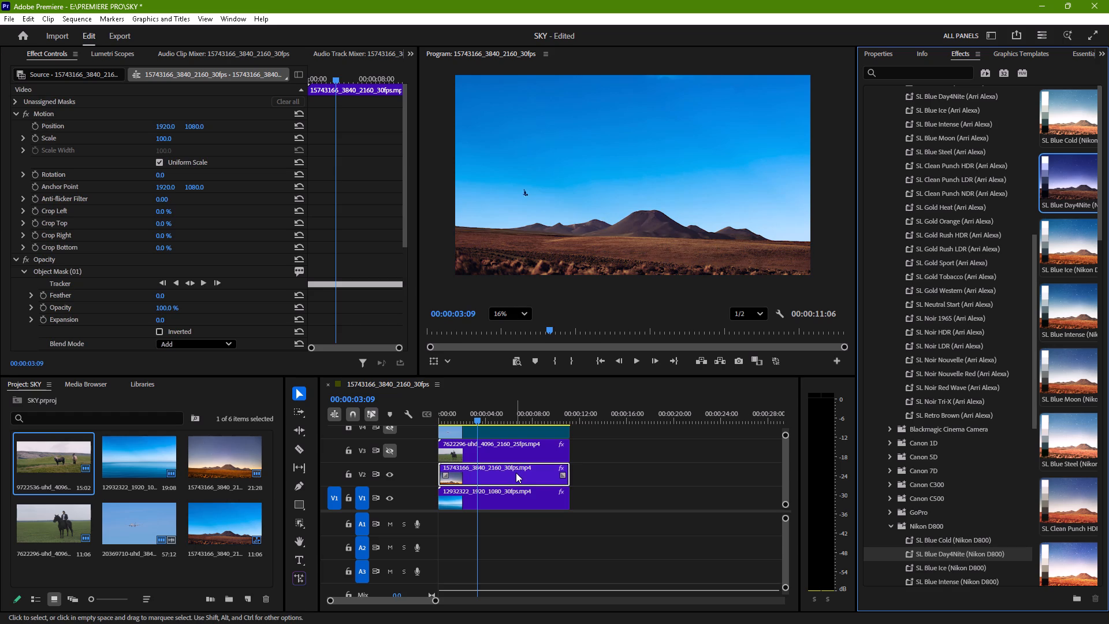
key("space")
key("space")
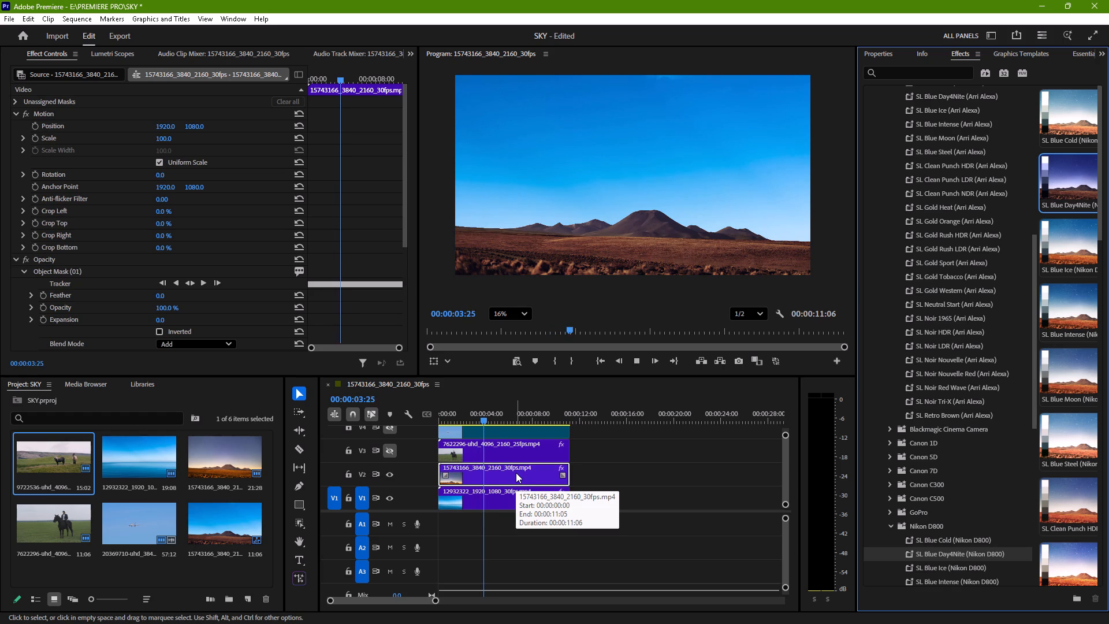
key("space")
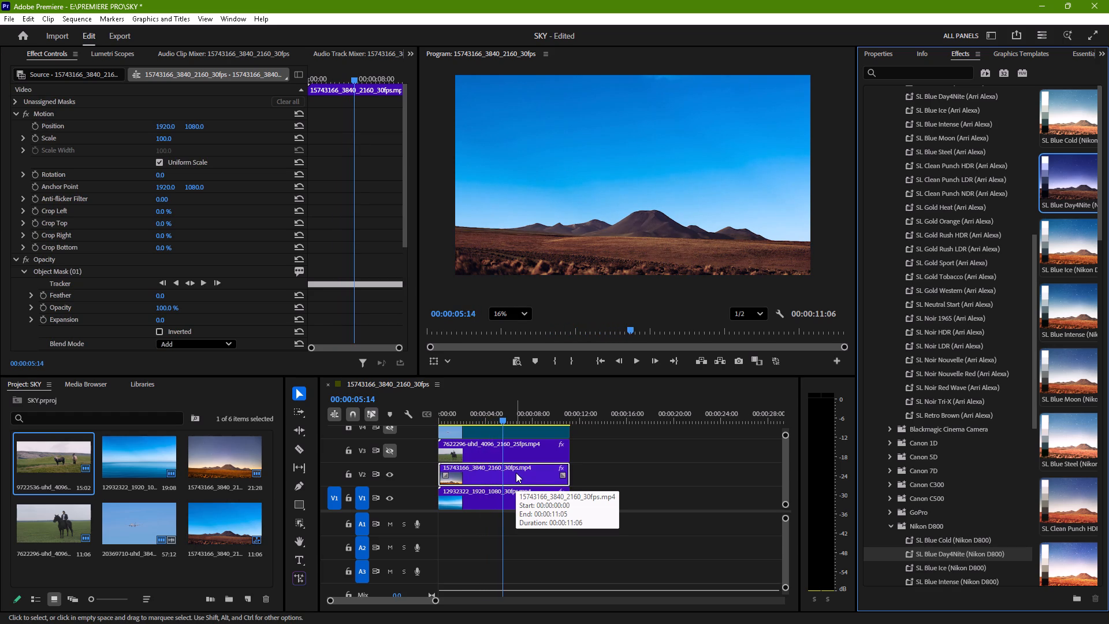
left_click_drag(501, 423, 418, 432)
key("space")
key("space")
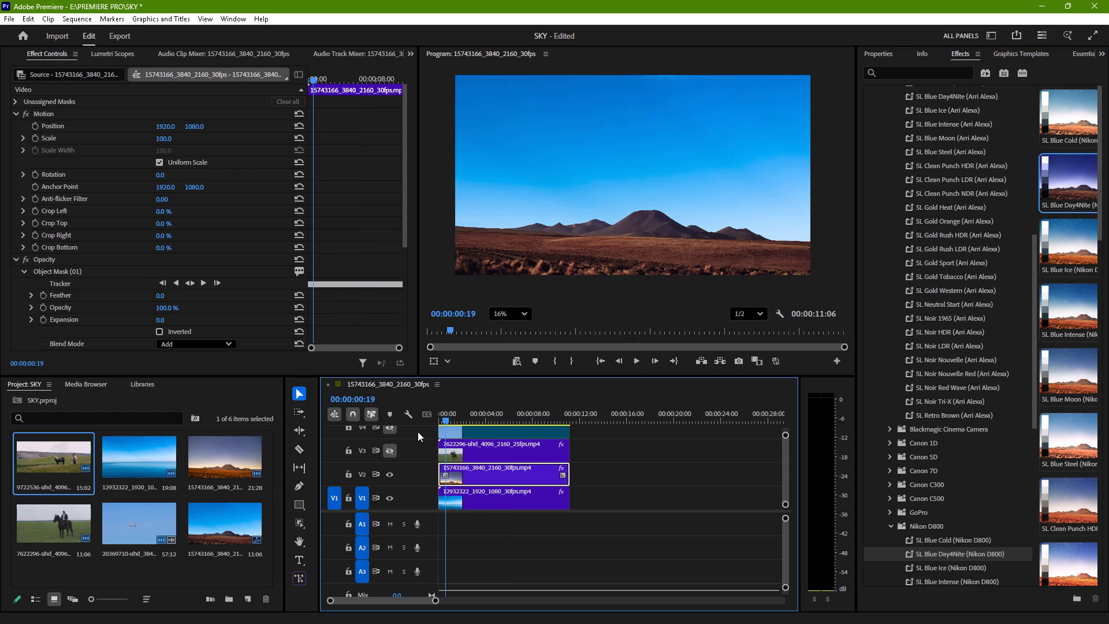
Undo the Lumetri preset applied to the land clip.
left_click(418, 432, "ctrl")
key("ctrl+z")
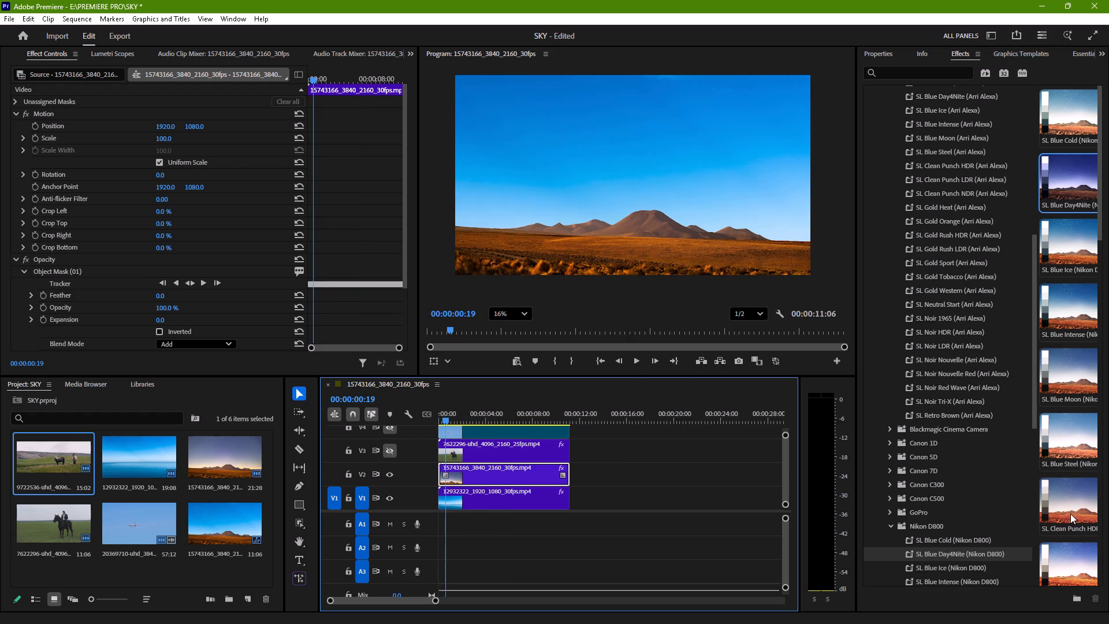
Look over the remaining Nikon D800 SpeedLooks thumbnails and expand the GoPro preset group.
scroll(1077, 424, "down", 1)
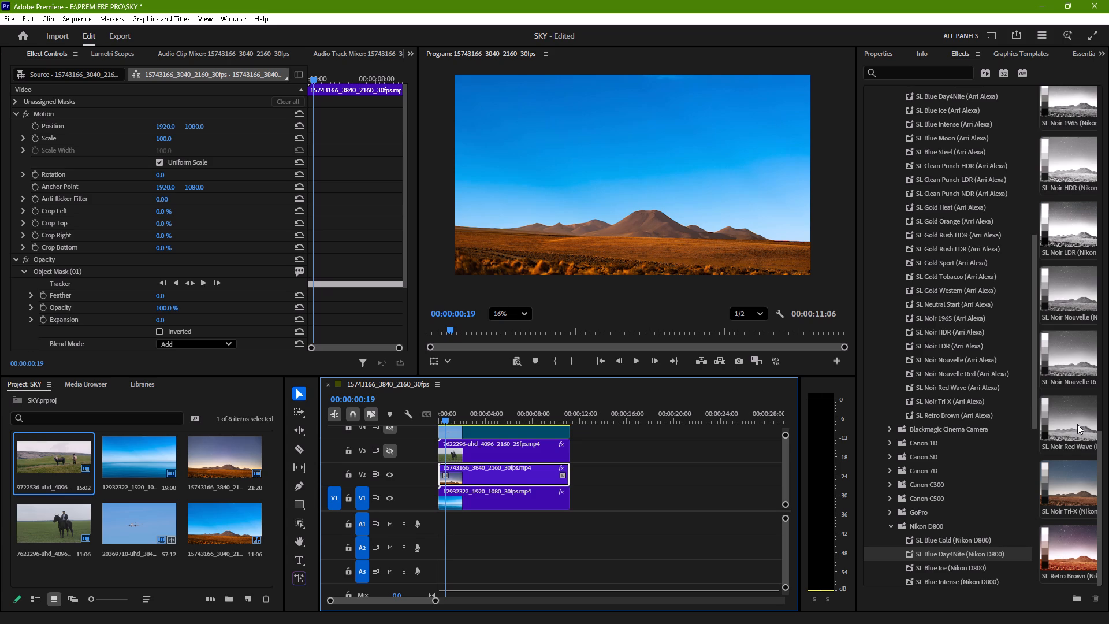
scroll(1077, 424, "down", 1)
left_click(1077, 424)
scroll(1077, 424, "up", 2)
left_click(890, 511)
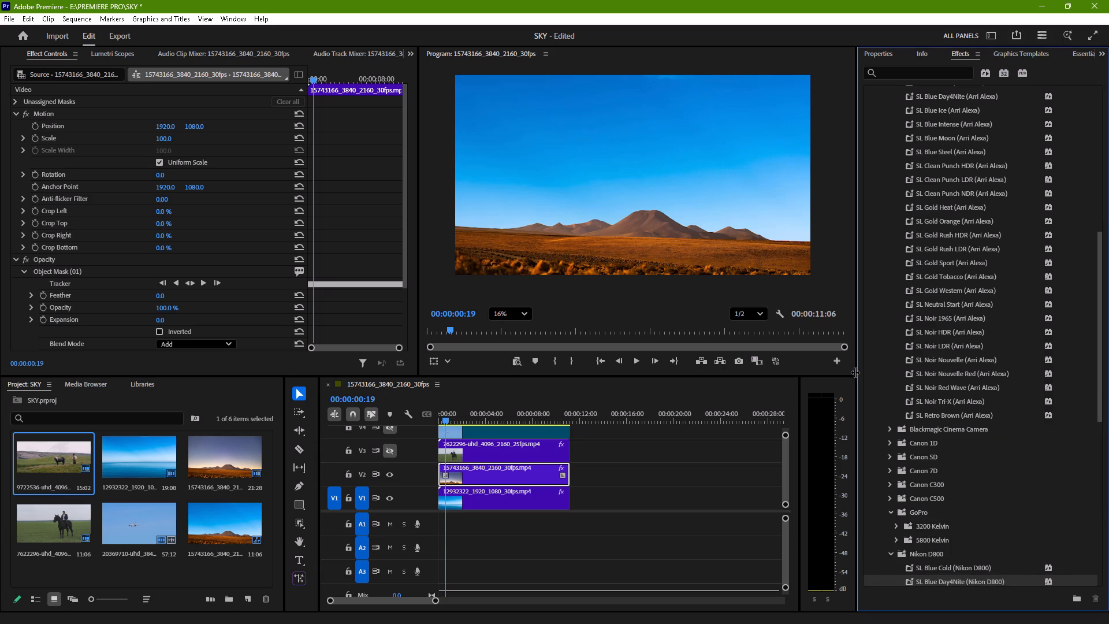
Widen the effects browser and look over the Arri Alexa SpeedLooks thumbnails for the land clip.
left_click_drag(855, 372, 791, 398)
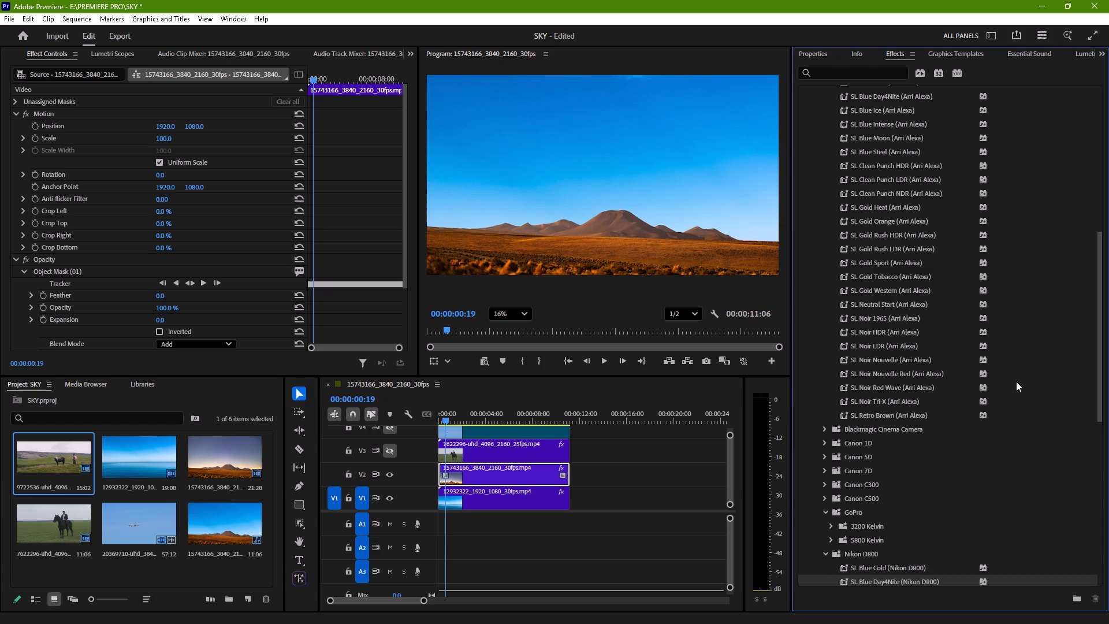
left_click(982, 375)
scroll(1026, 337, "up", 4)
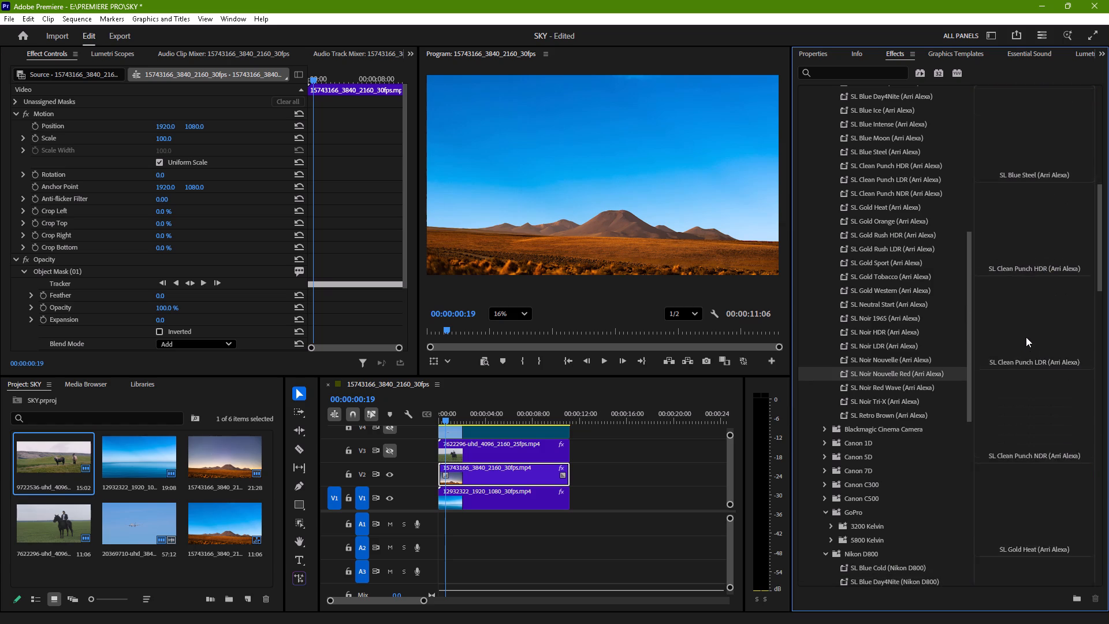
scroll(1026, 337, "up", 3)
scroll(1026, 337, "down", 9)
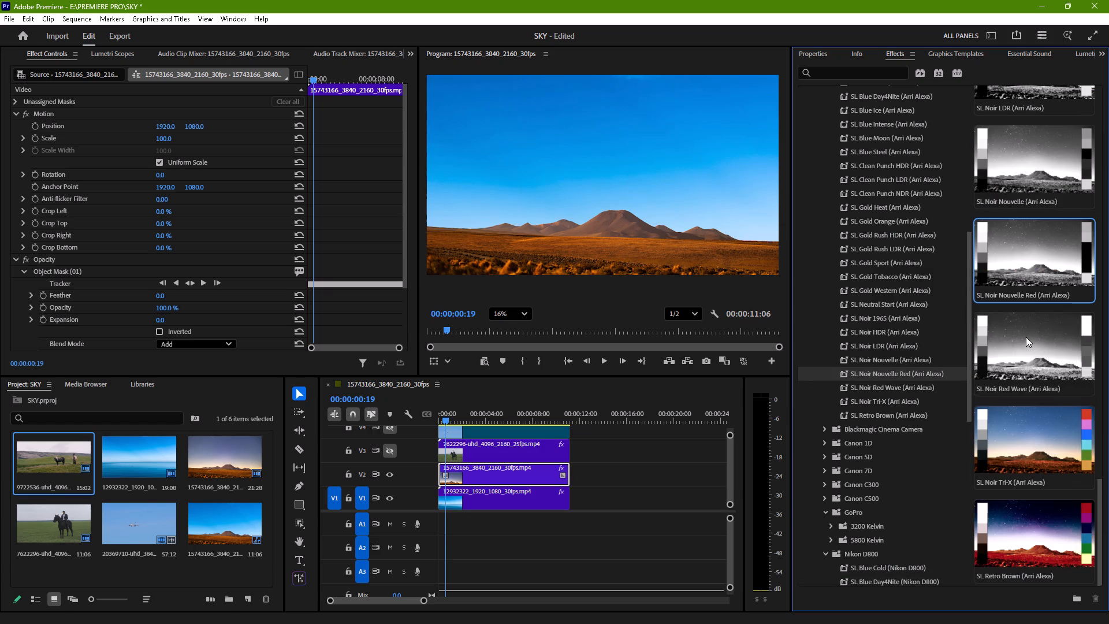
scroll(1026, 337, "down", 1)
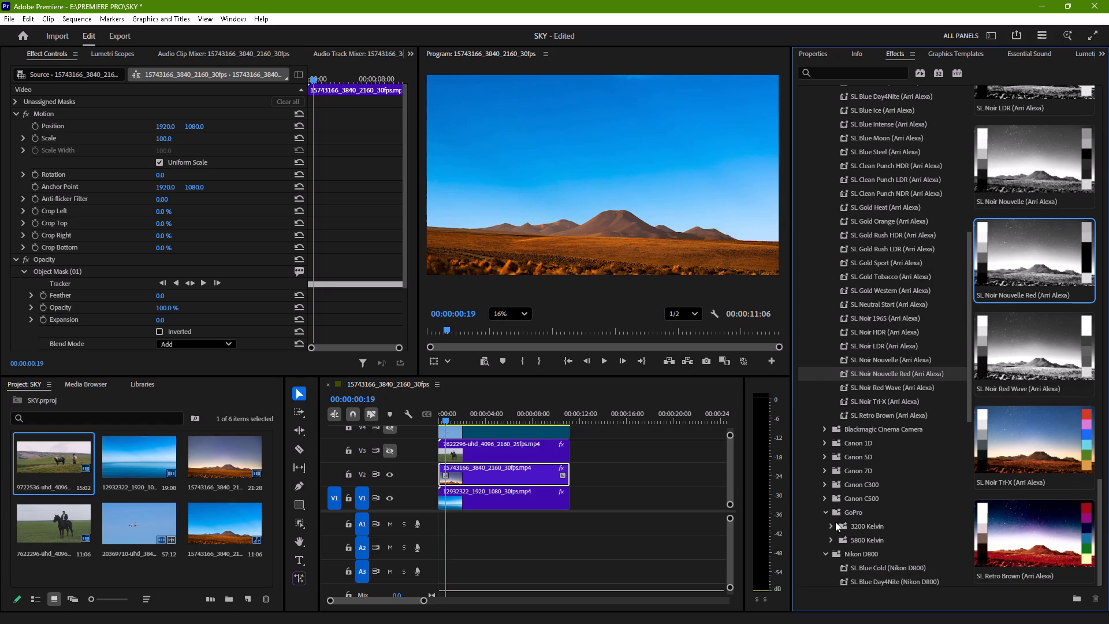
Look over the GoPro 3200 Kelvin and Nikon D800 SpeedLooks thumbnails for a look suited to the land.
left_click(830, 524)
scroll(894, 497, "down", 1)
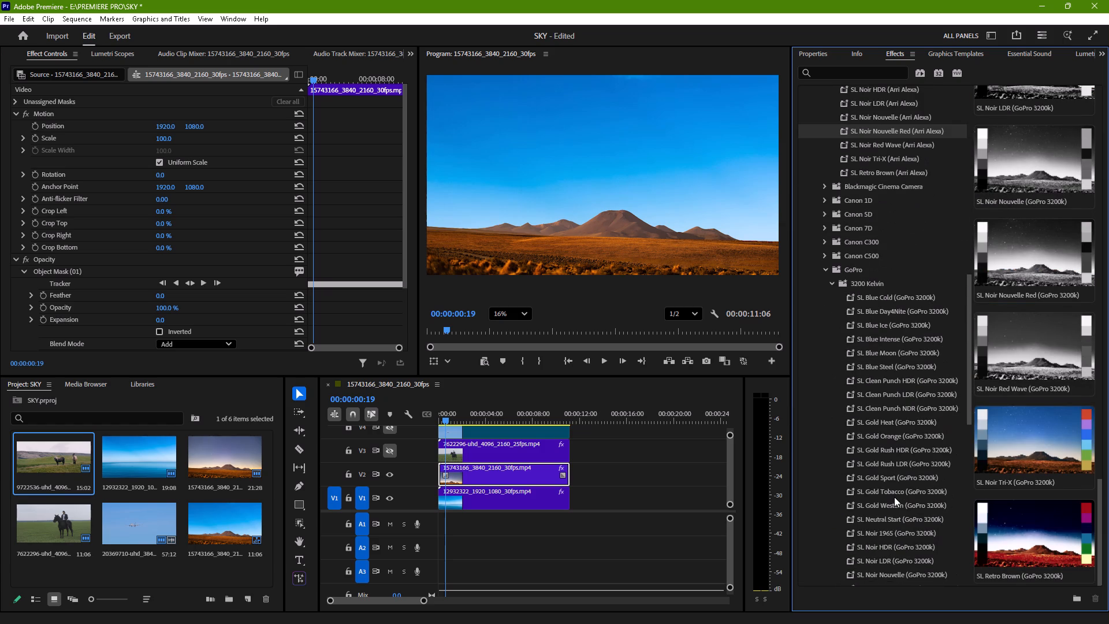
scroll(894, 497, "down", 1)
left_click(894, 497)
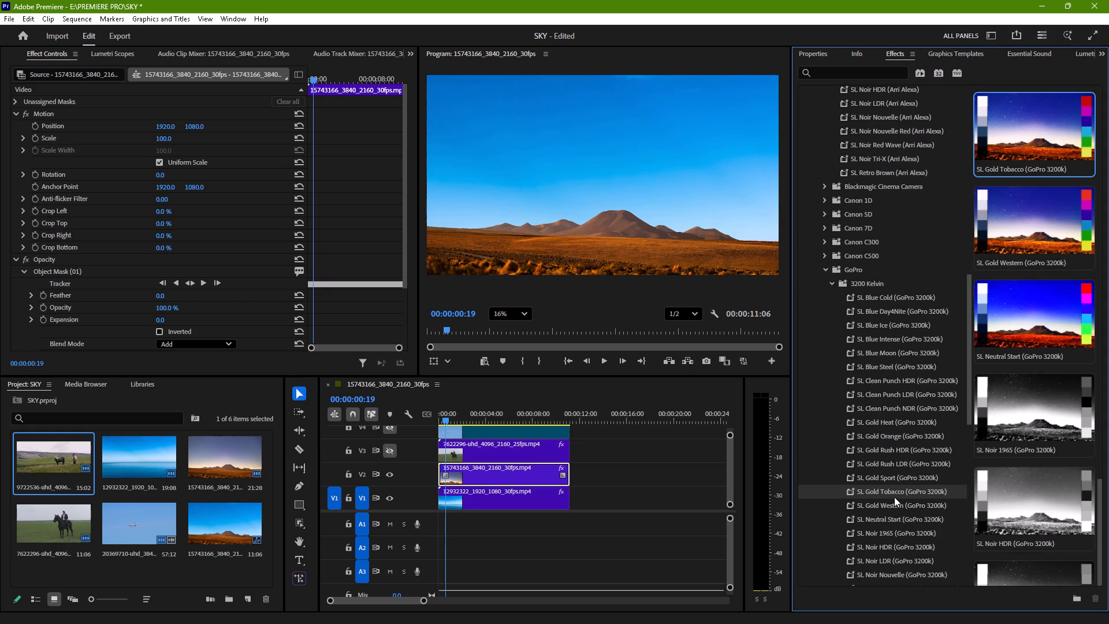
scroll(894, 497, "down", 1)
right_click(894, 497)
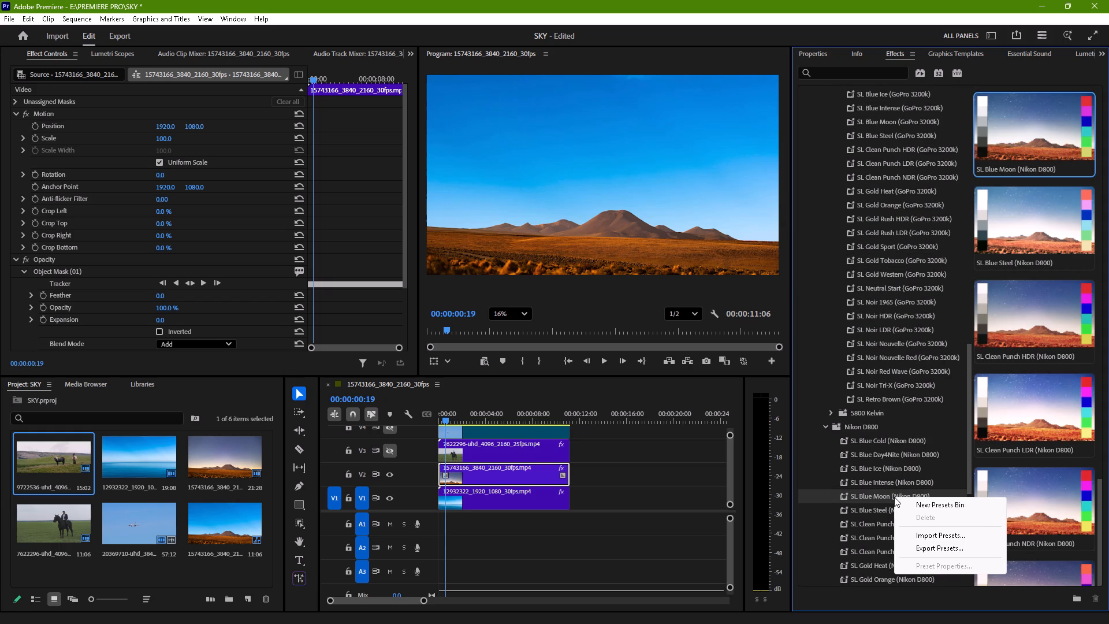
scroll(894, 478, "down", 5)
left_click(855, 473)
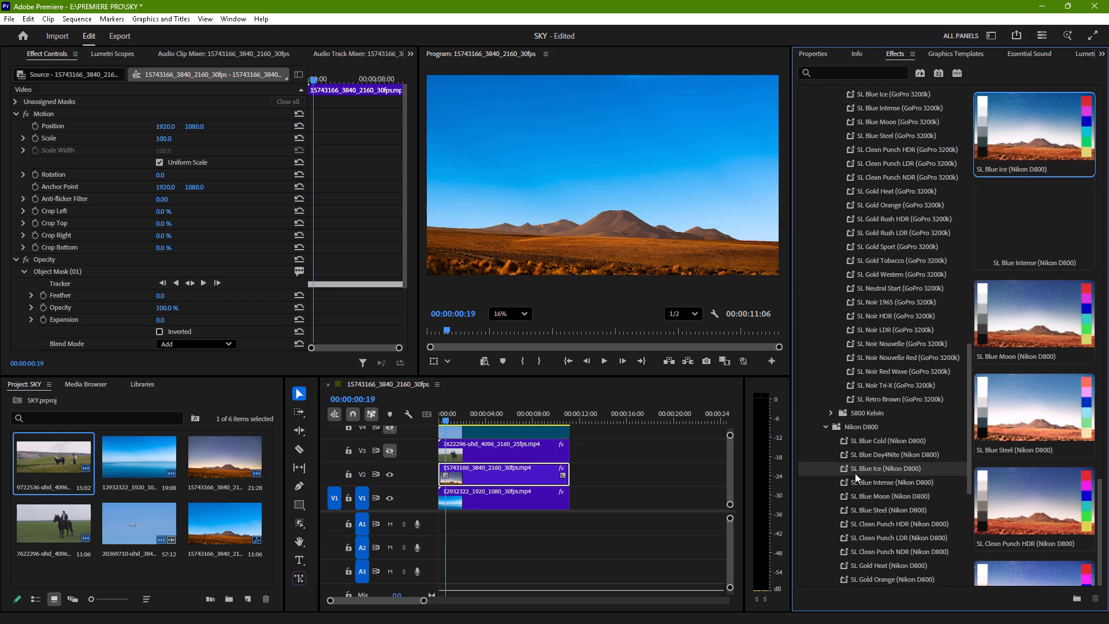
scroll(855, 473, "down", 6)
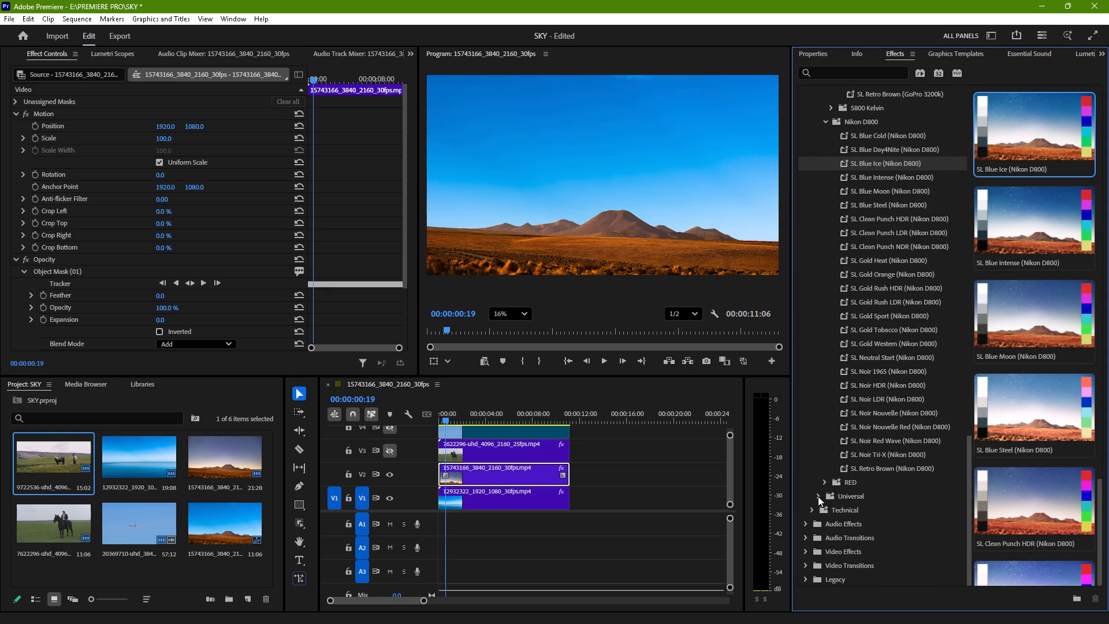
Apply the SpeedLooks preset SL Blue Steel (Universal) to the land clip on track V2.
left_click(818, 496)
scroll(849, 518, "down", 1)
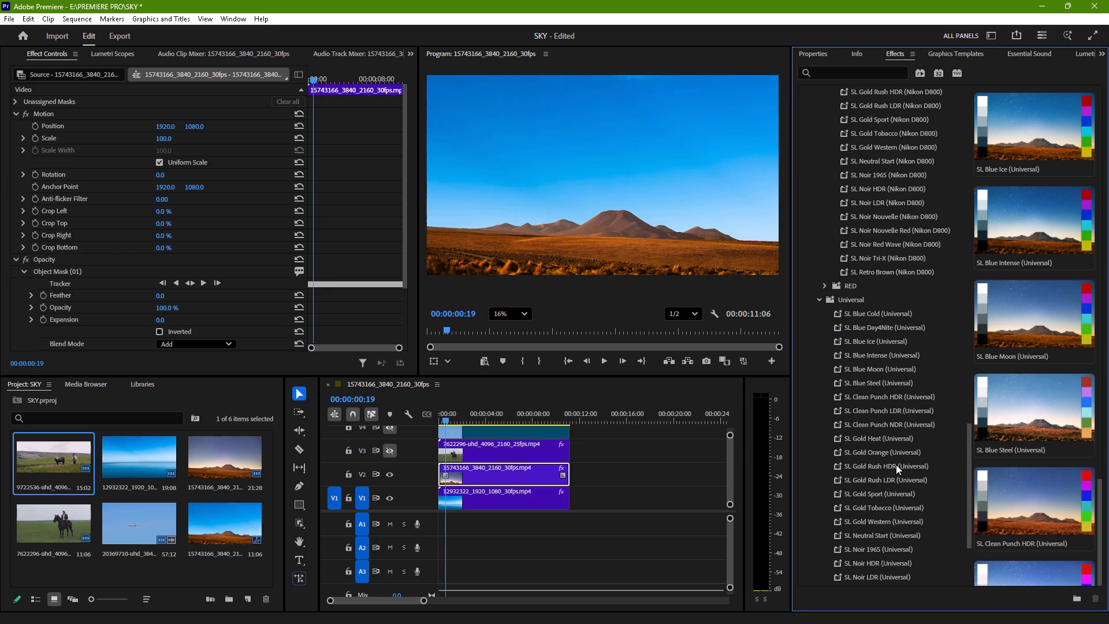
left_click_drag(1030, 412, 588, 481)
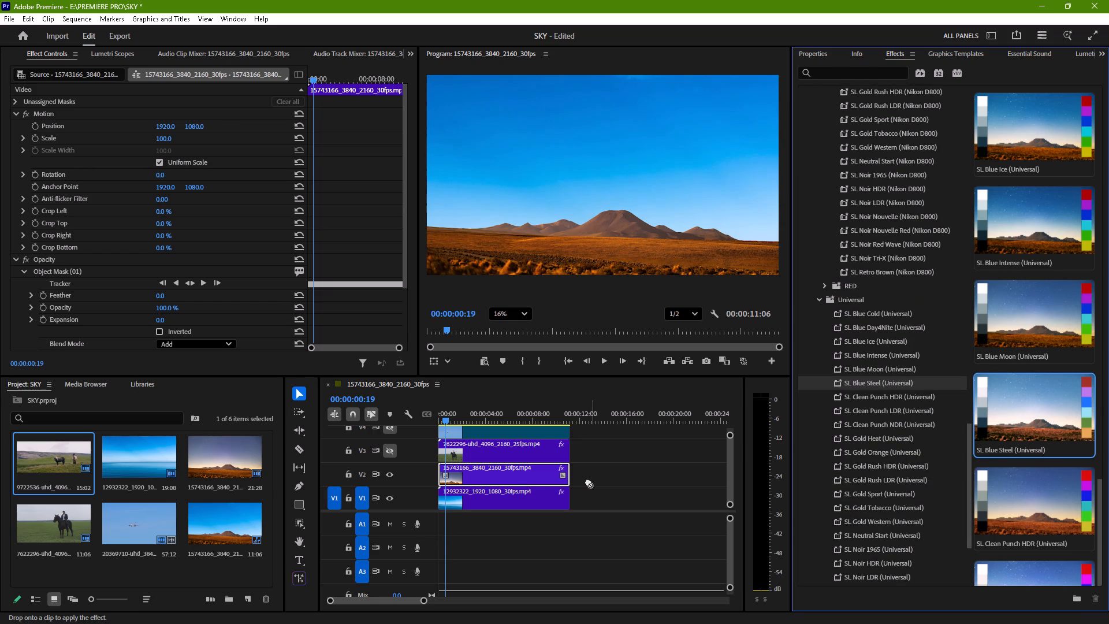
left_click_drag(588, 481, 548, 478)
Play the graded sequence, including again from its beginning, to check the new look on the land.
key("space")
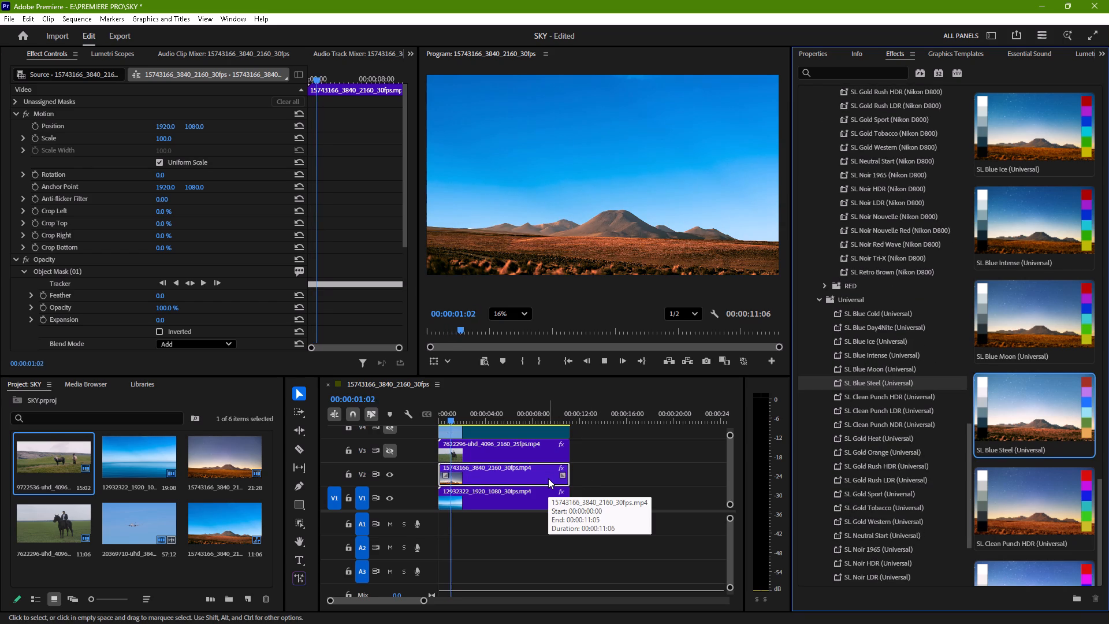
key("space")
key("space")
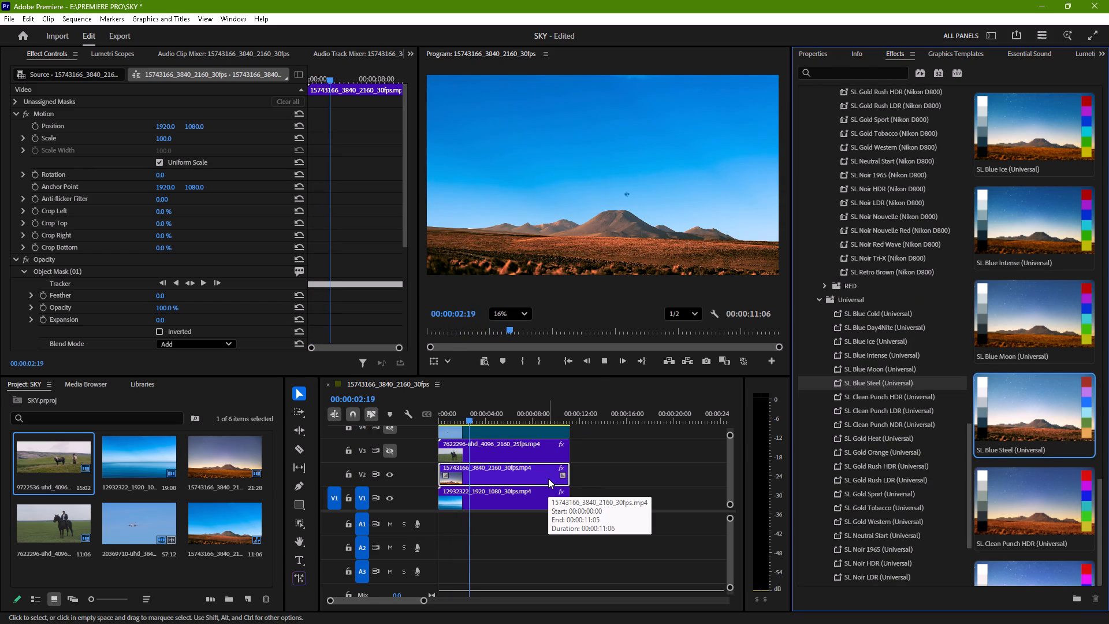
key("space")
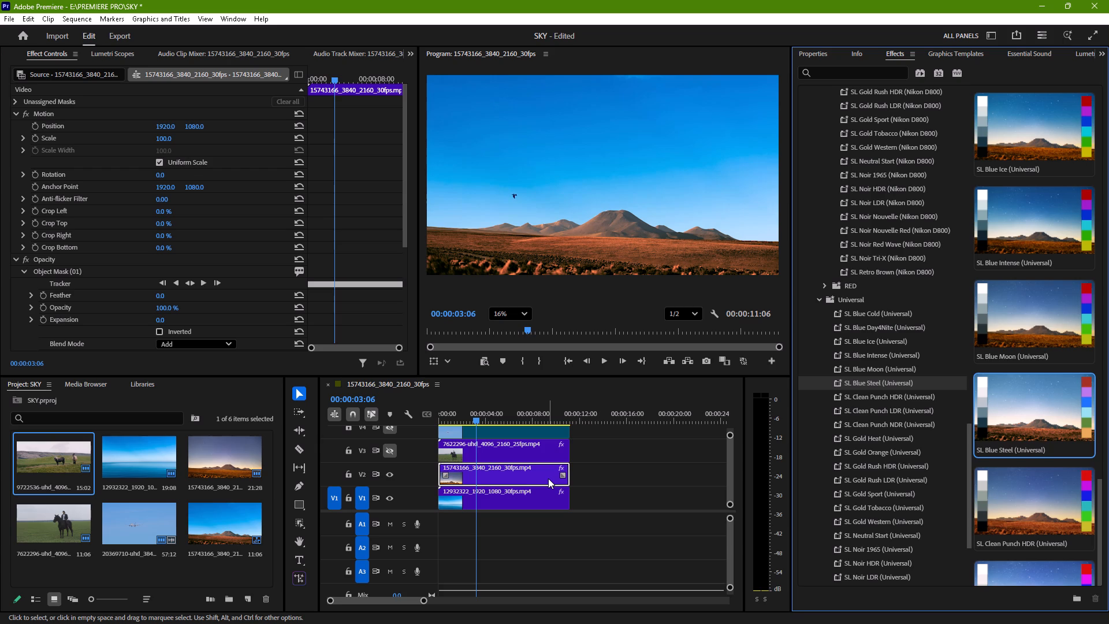
left_click_drag(476, 420, 429, 426)
key("space")
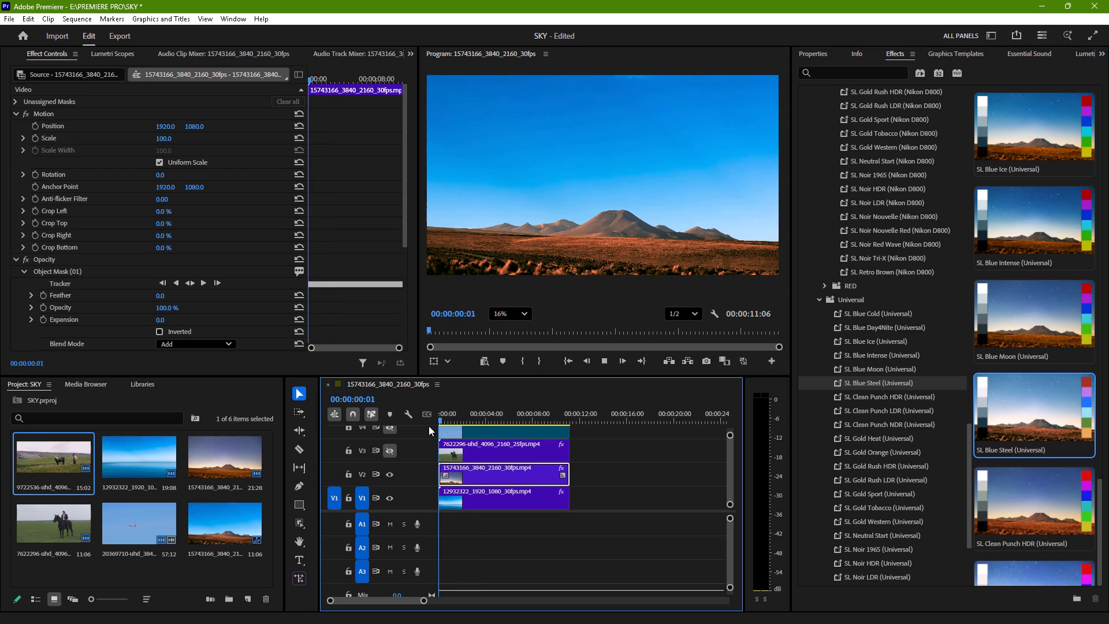
key("space")
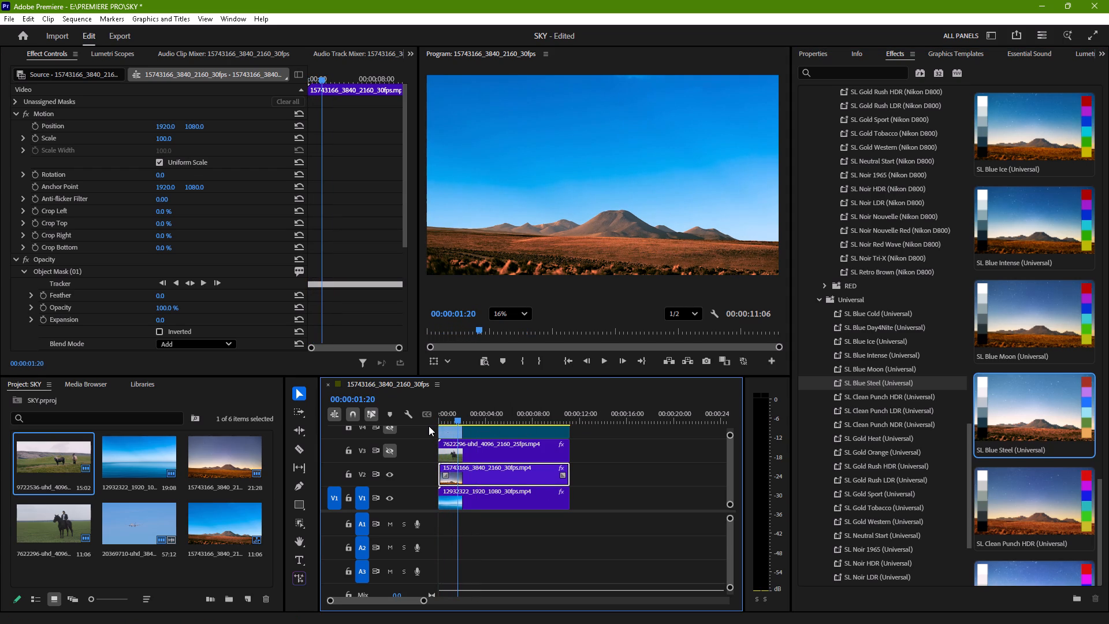
key("space")
key("space")
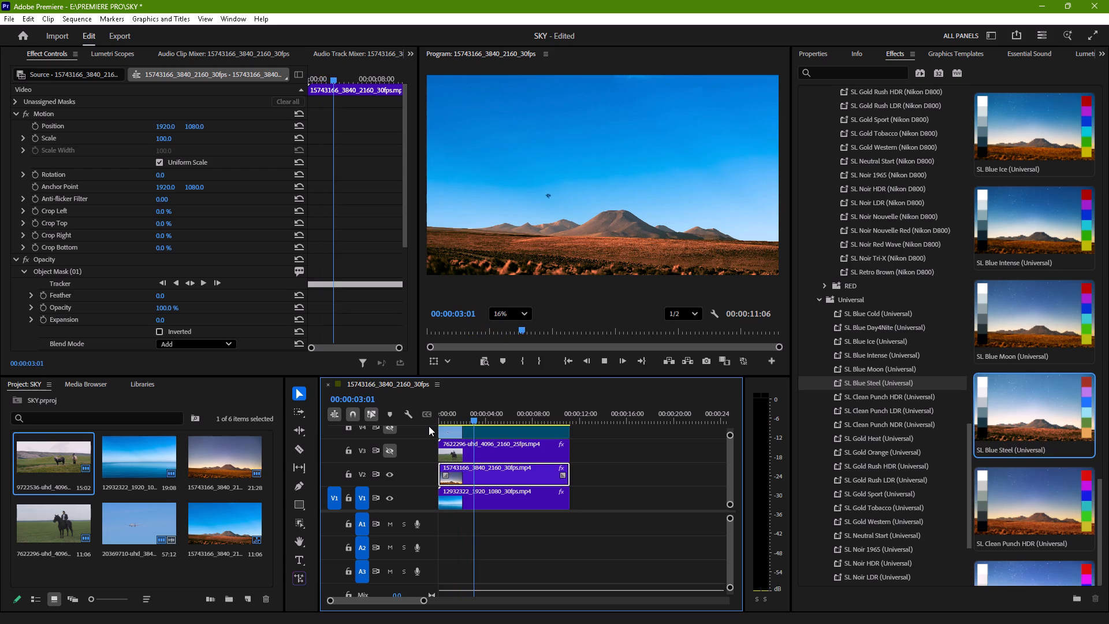
Examine the graded land up close in the program preview while playing, and return to the full-frame view.
scroll(639, 250, "up", 1)
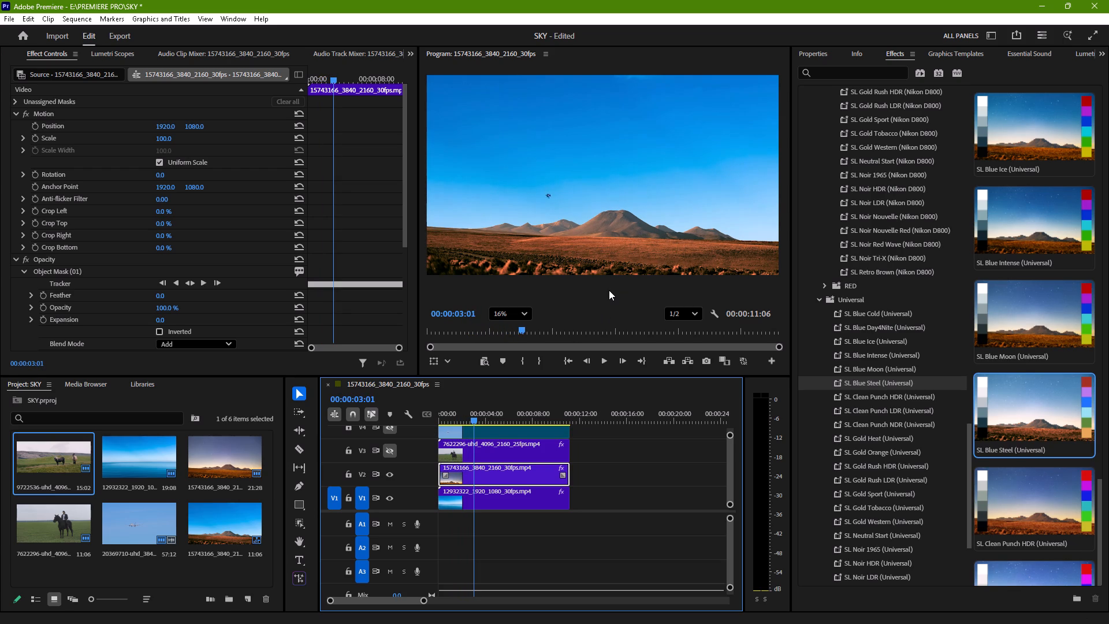
scroll(609, 290, "up", 10, "ctrl")
scroll(609, 290, "down", 5)
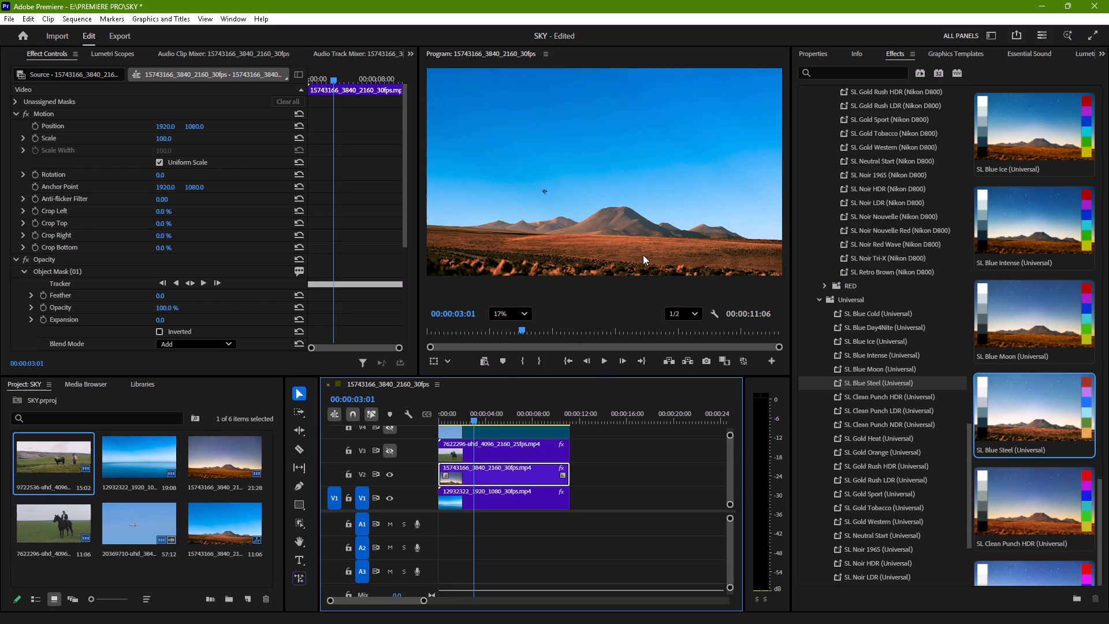
scroll(643, 255, "up", 8, "ctrl")
key("space")
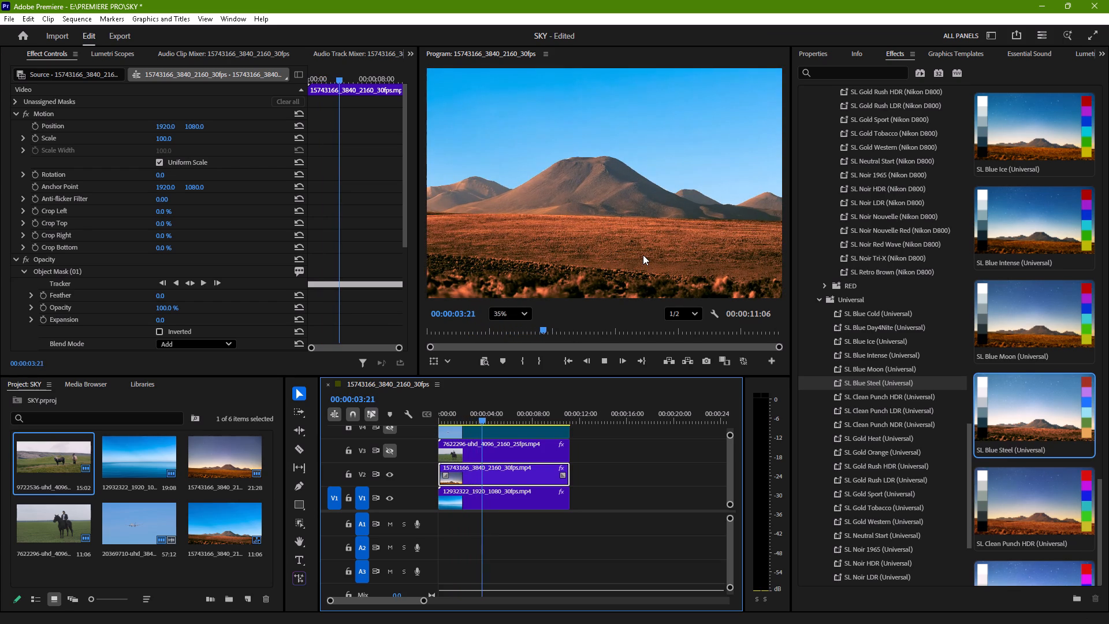
key("space")
key("space")
key("space")
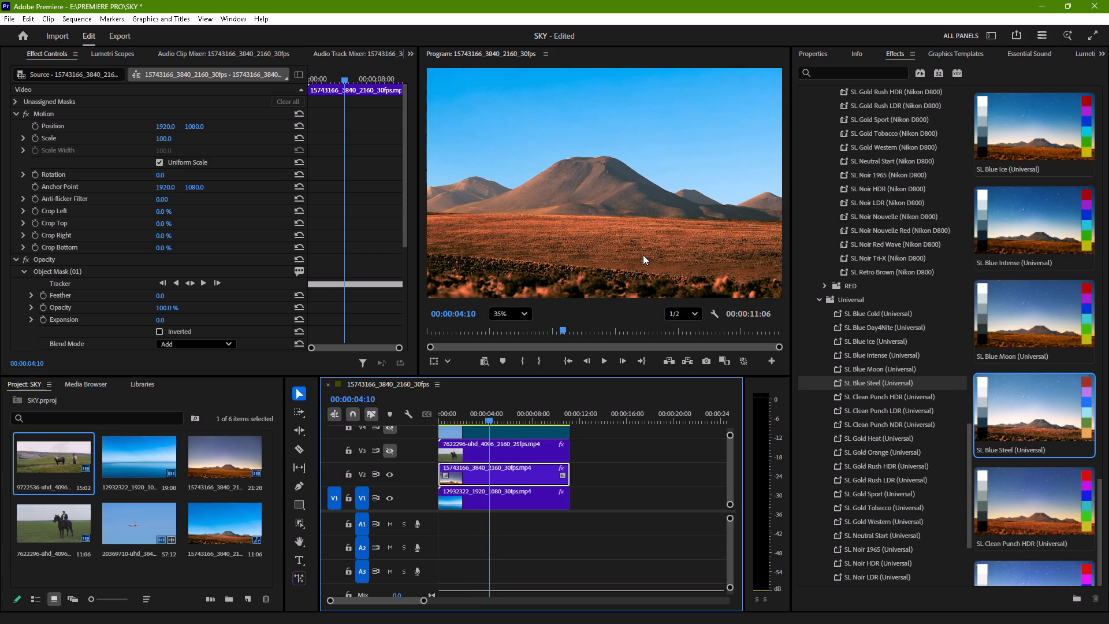
scroll(643, 255, "down", 8, "ctrl")
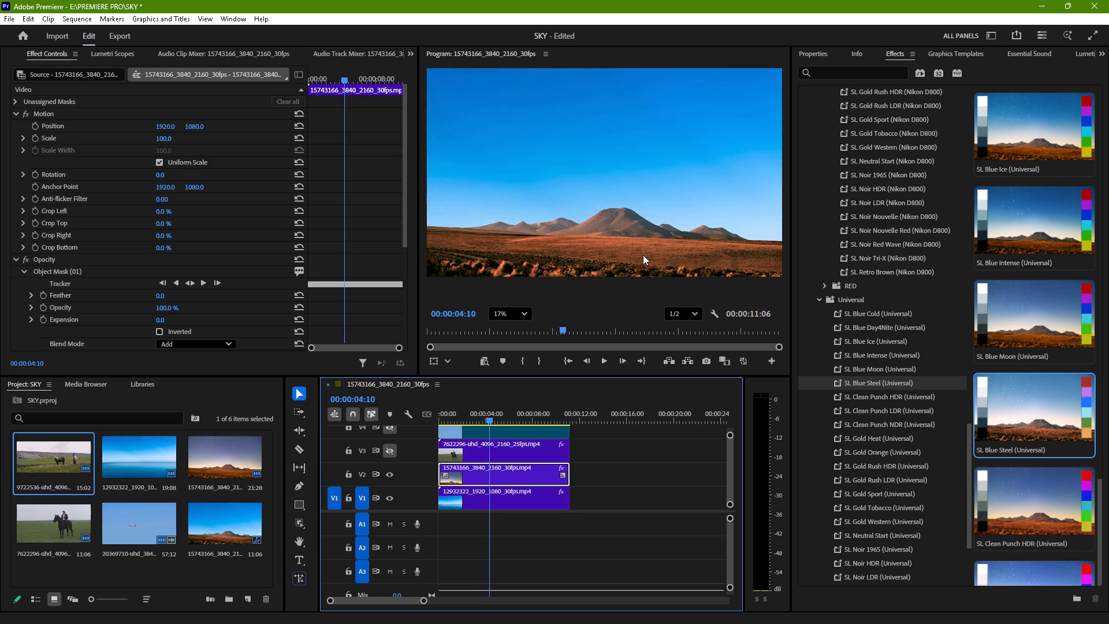
scroll(643, 255, "down", 3, "ctrl")
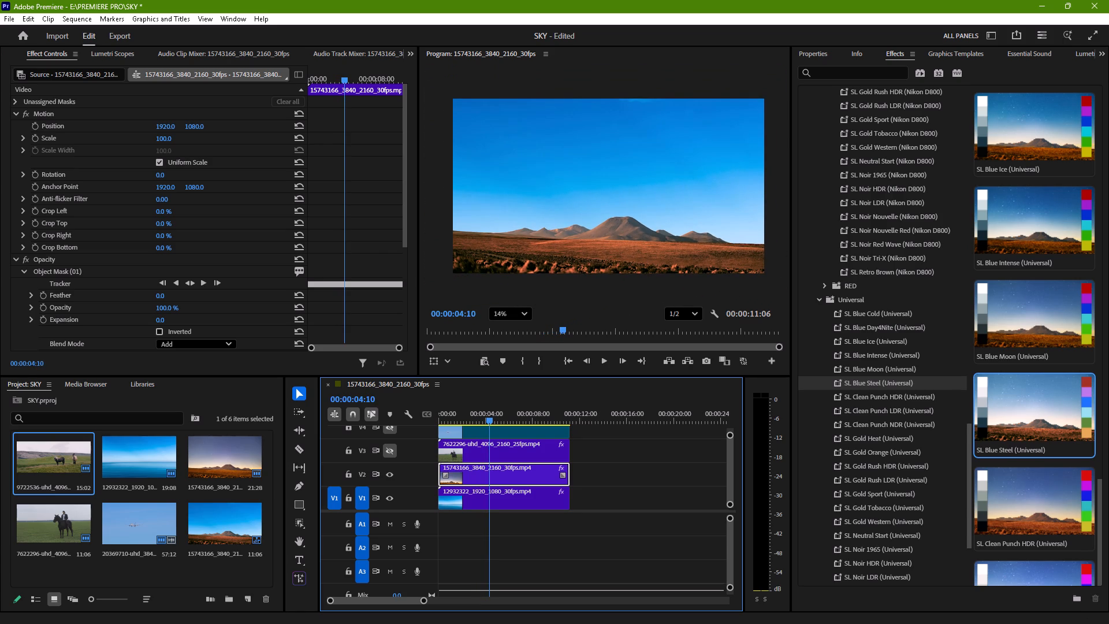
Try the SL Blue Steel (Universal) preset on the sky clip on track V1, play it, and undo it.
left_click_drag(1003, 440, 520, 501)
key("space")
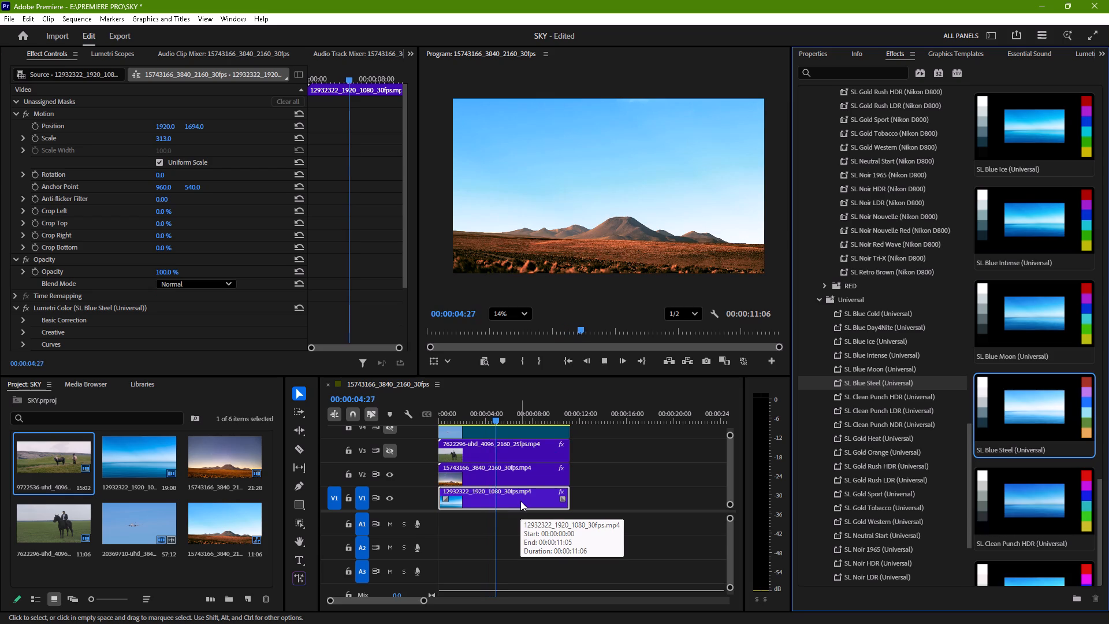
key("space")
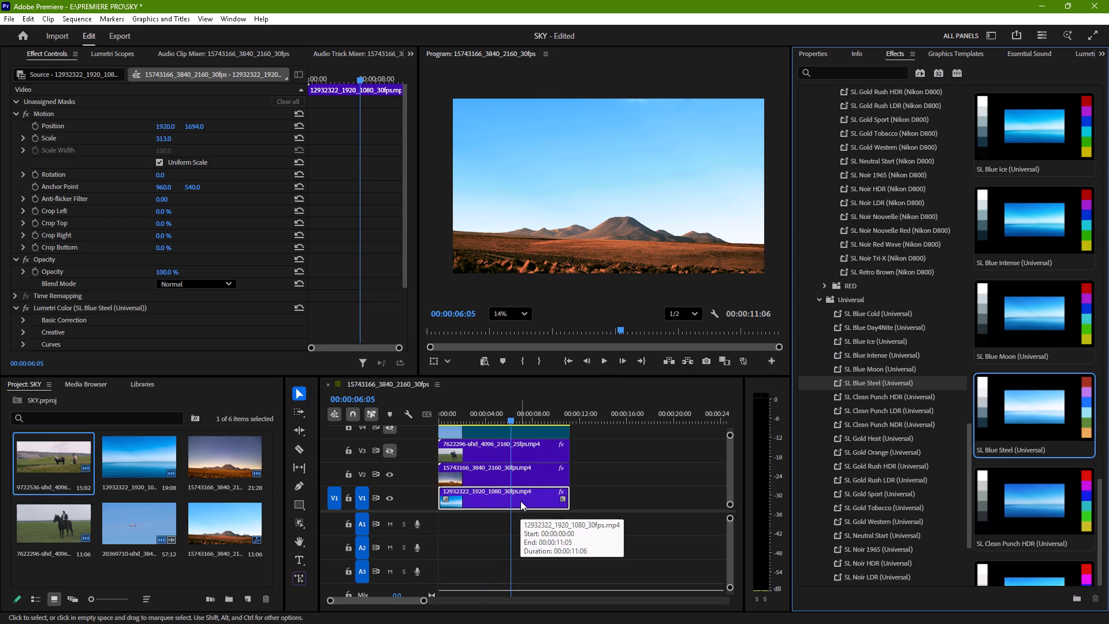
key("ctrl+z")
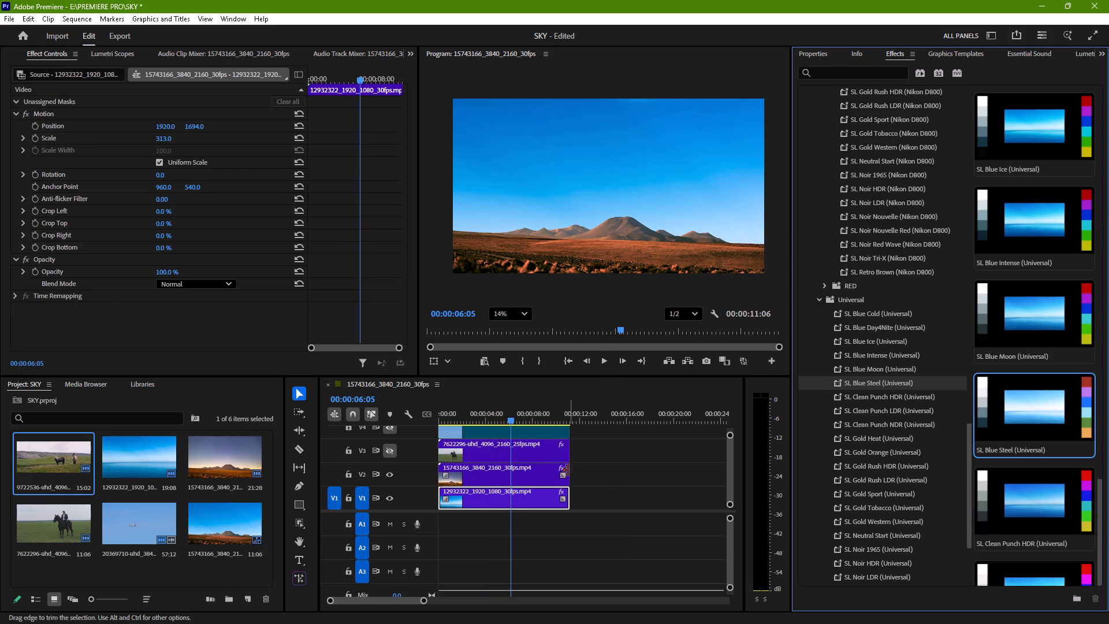
Apply the SL Blue Steel (Universal) preset to the horse rider clip on track V3.
left_click(537, 476)
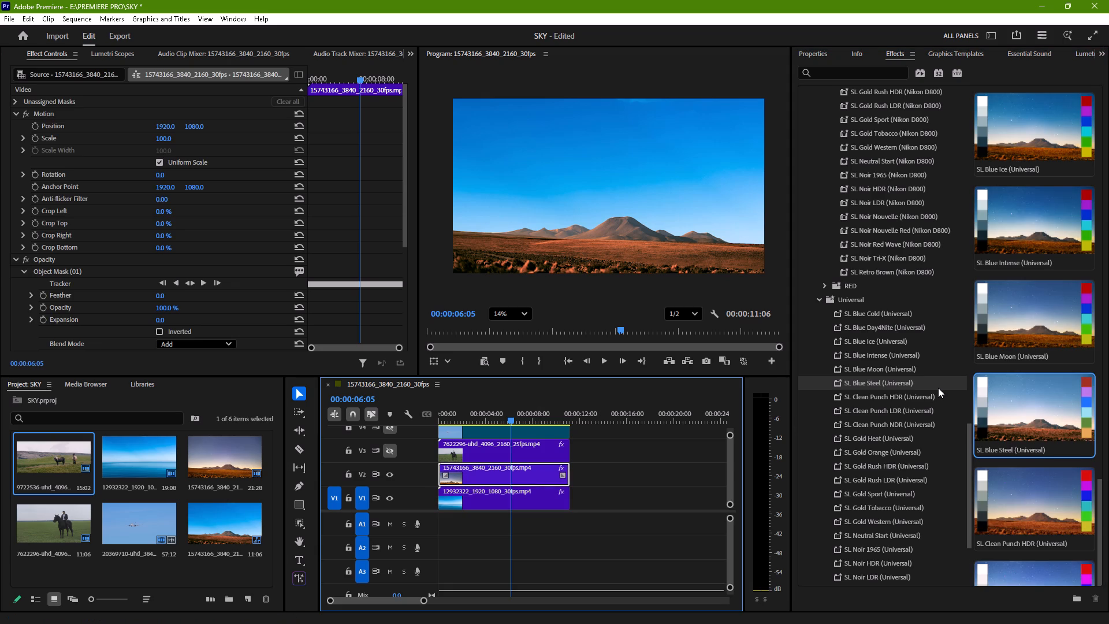
left_click(524, 457)
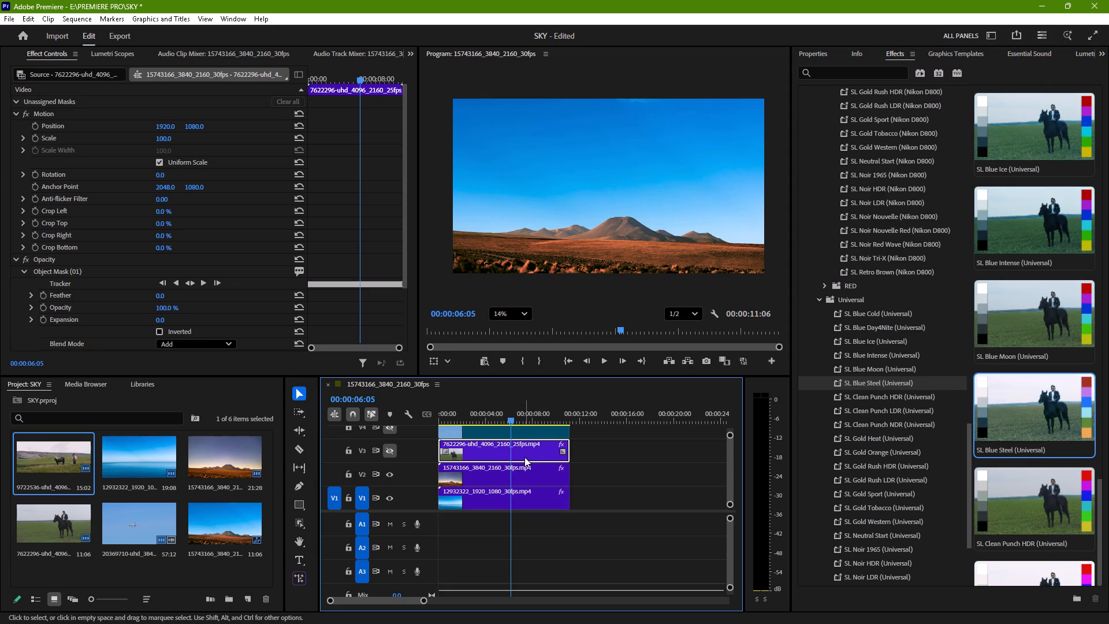
left_click_drag(1058, 415, 617, 415)
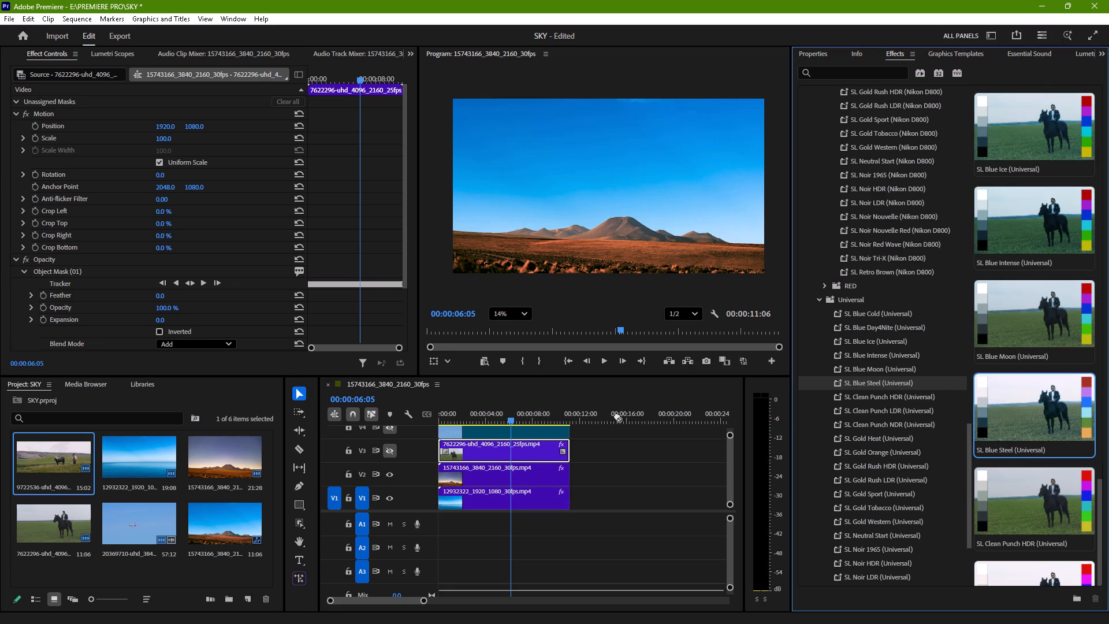
left_click_drag(617, 415, 507, 451)
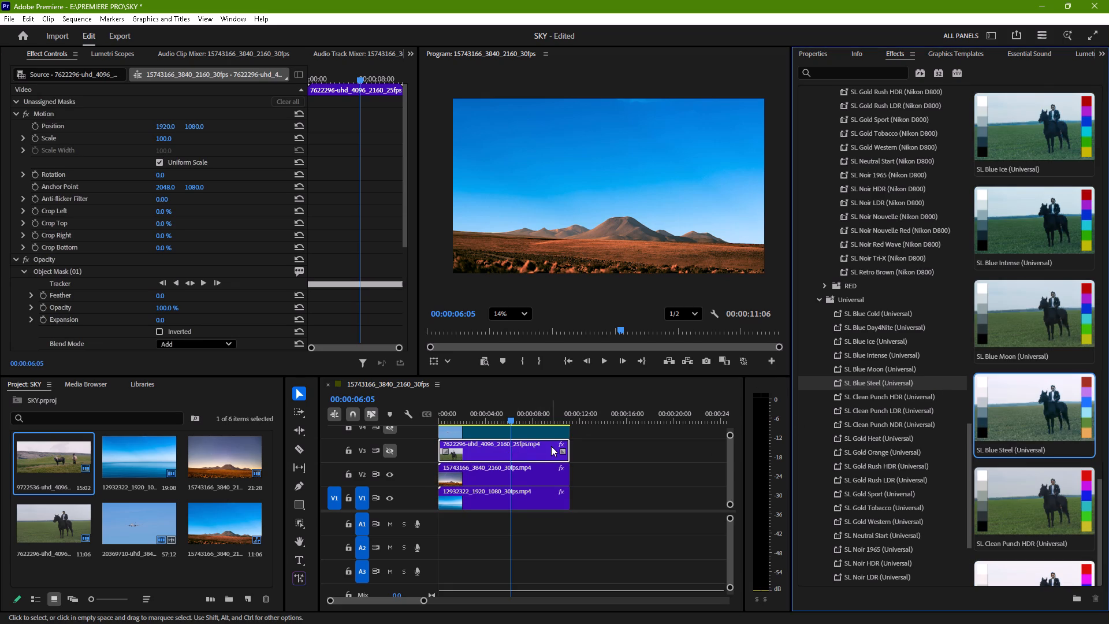
Apply the SL Clean Punch HDR (Universal) preset to the plane clip on track V4.
scroll(551, 446, "up", 1)
left_click(549, 436)
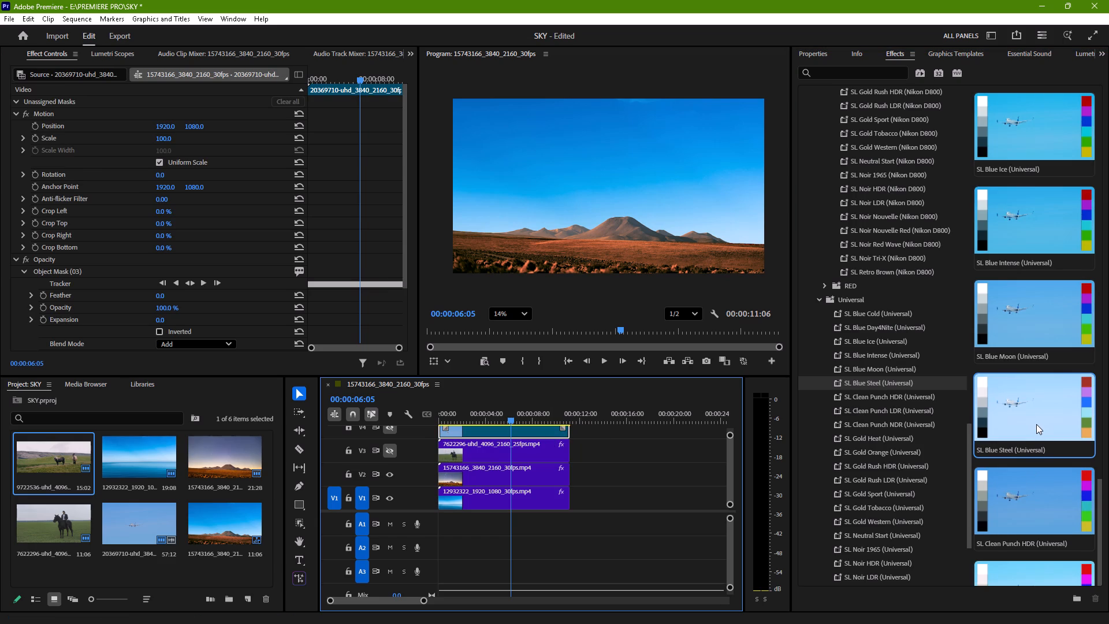
left_click_drag(1034, 484, 820, 483)
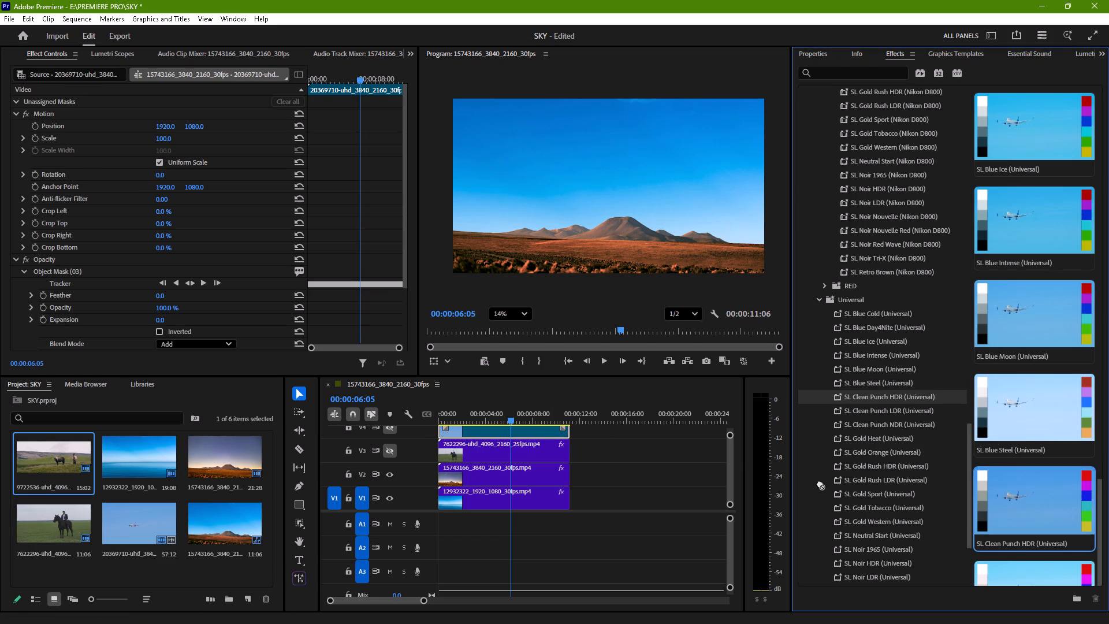
left_click_drag(820, 483, 540, 434)
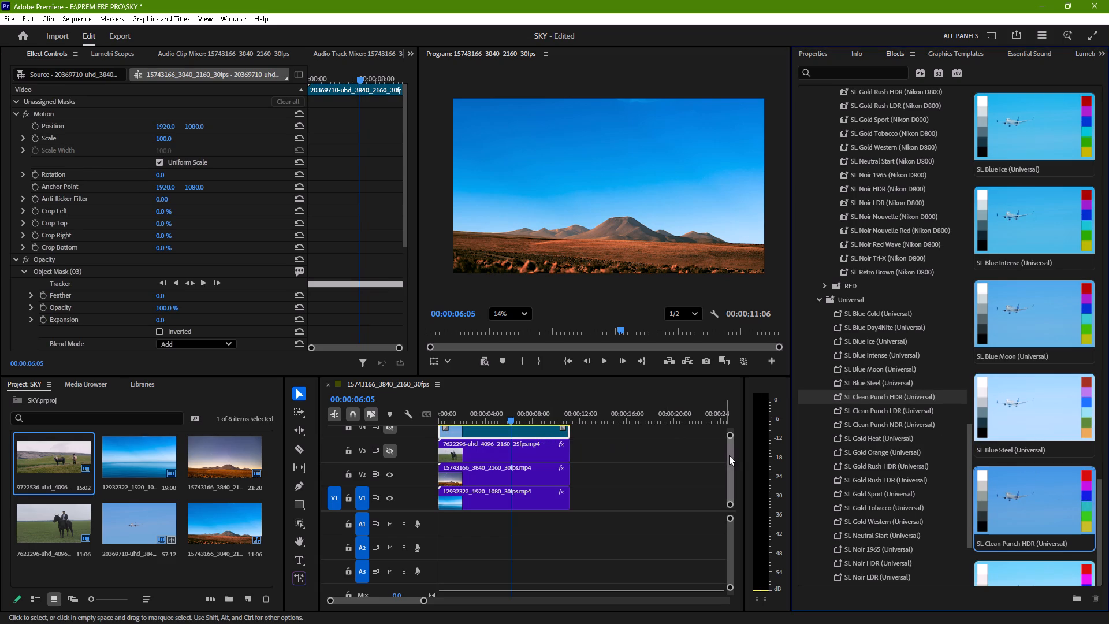
Apply the SL Blue Steel (Universal) preset to both horses clips, on tracks V5 and V6.
left_click(730, 461)
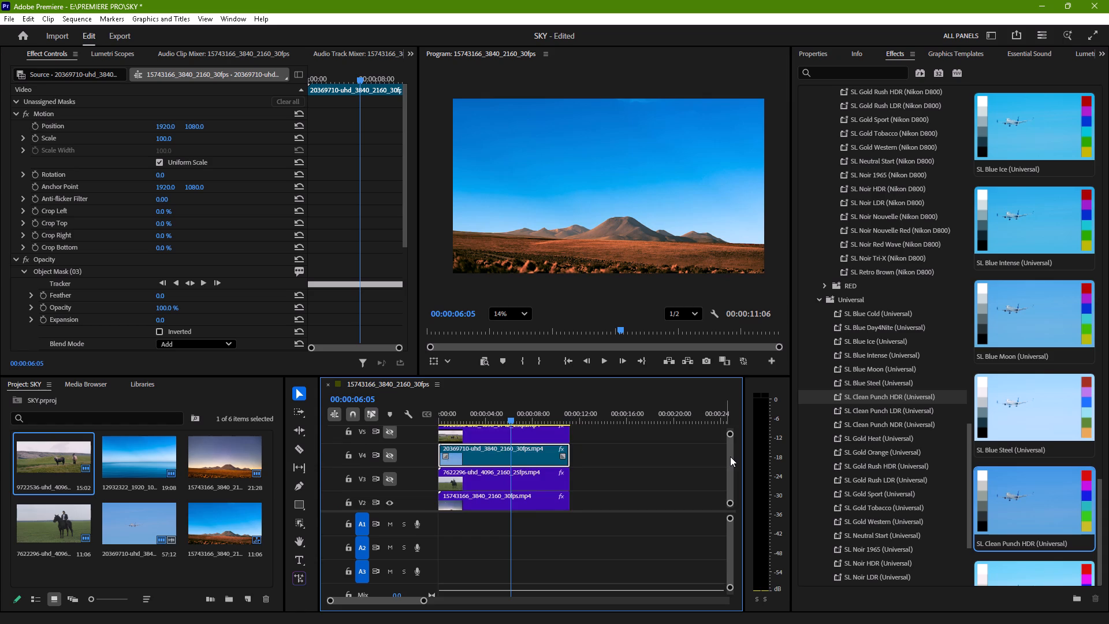
left_click(511, 473)
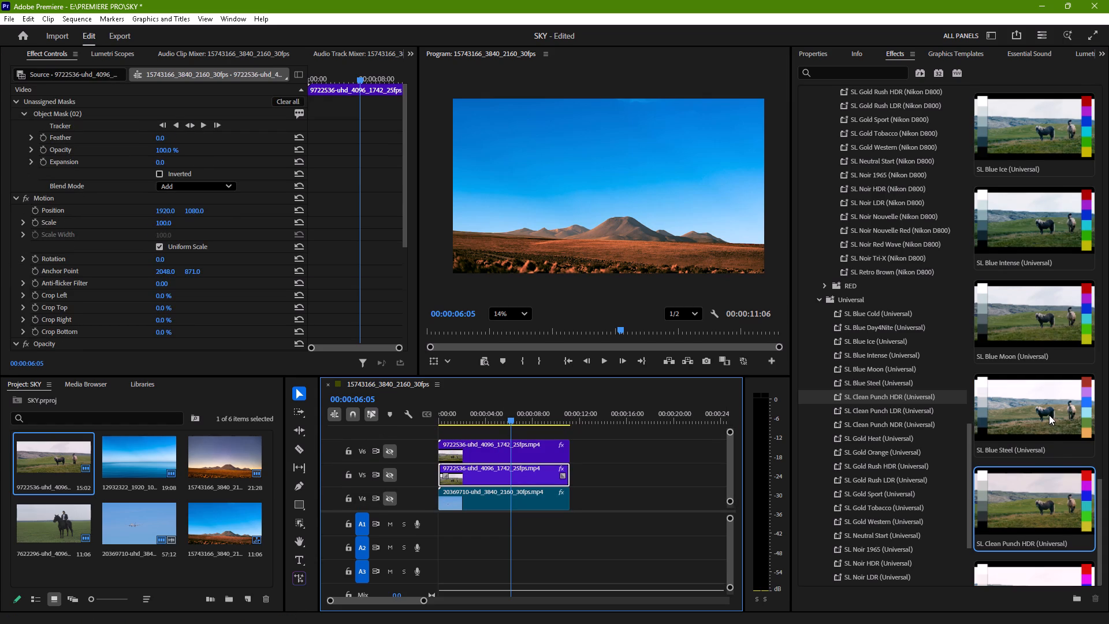
left_click_drag(1049, 415, 544, 479)
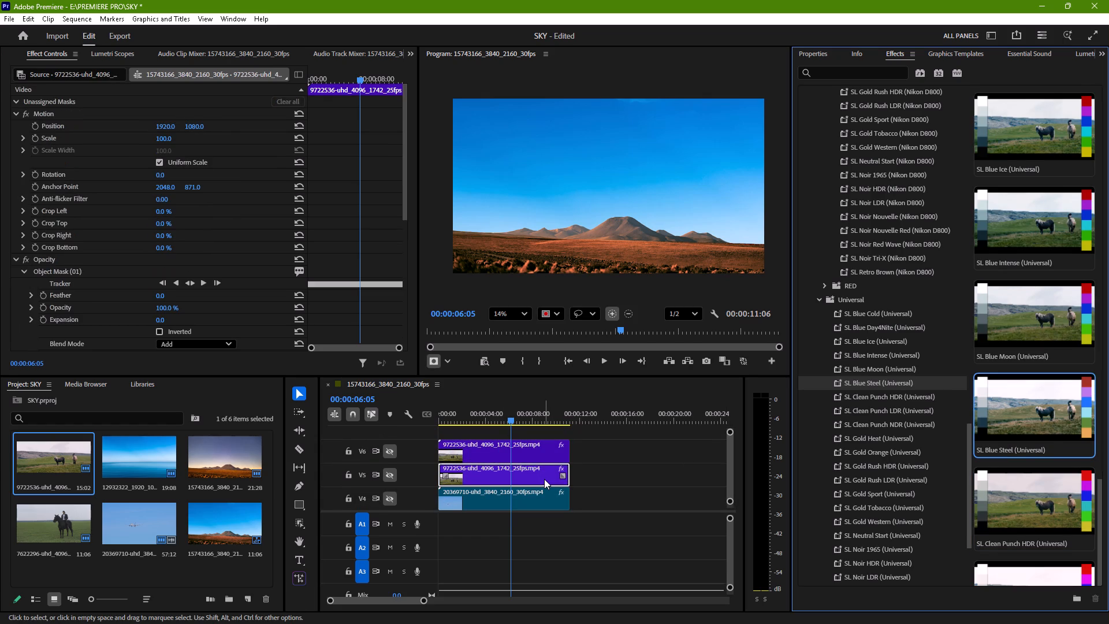
left_click(542, 453)
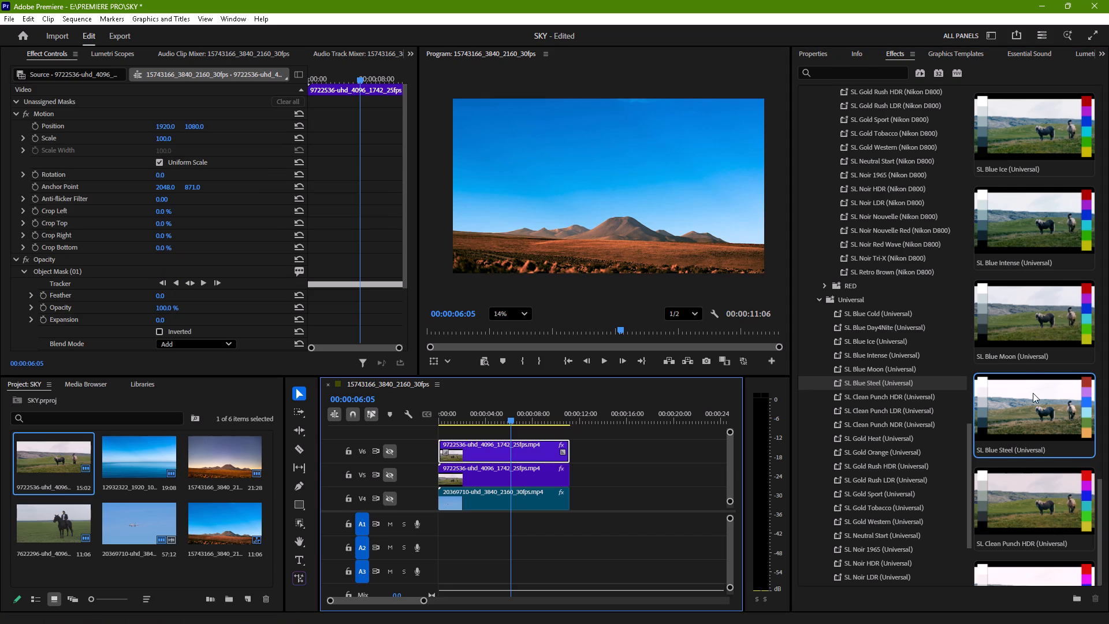
left_click_drag(1033, 393, 530, 454)
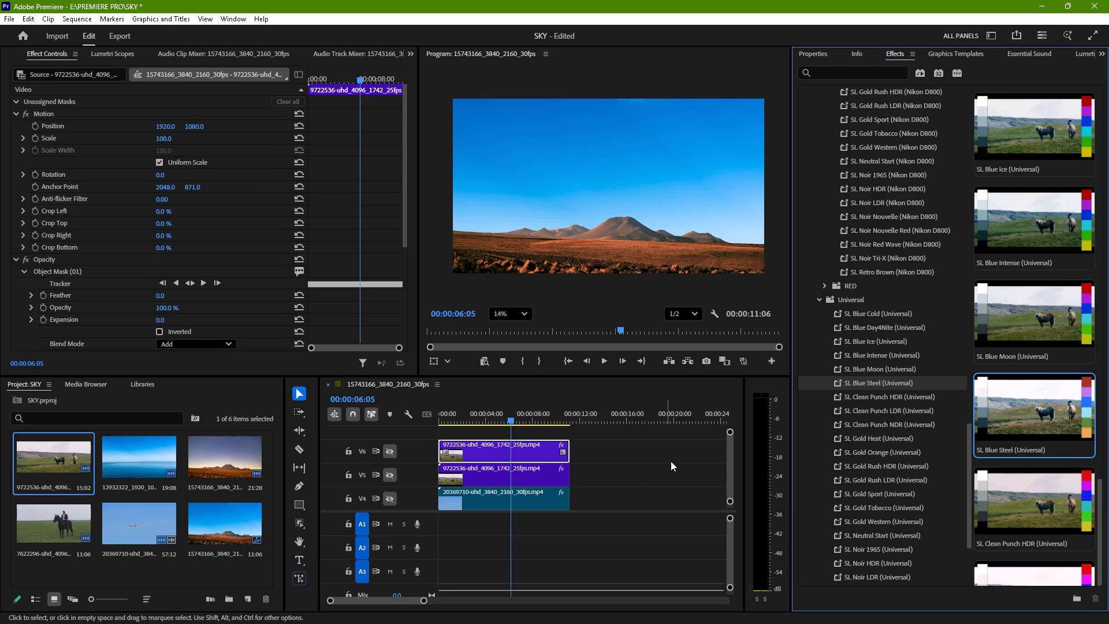
Search the effects for "lume" and add the Lumetri Color video effect to the land clip on track V2.
left_click_drag(728, 457, 737, 490)
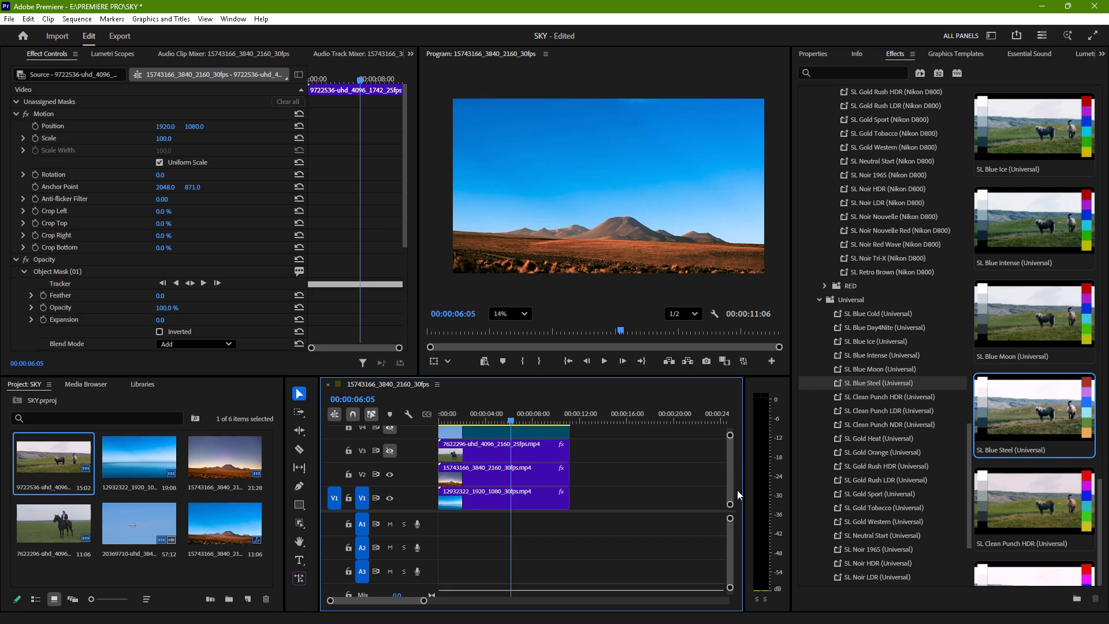
left_click(535, 480)
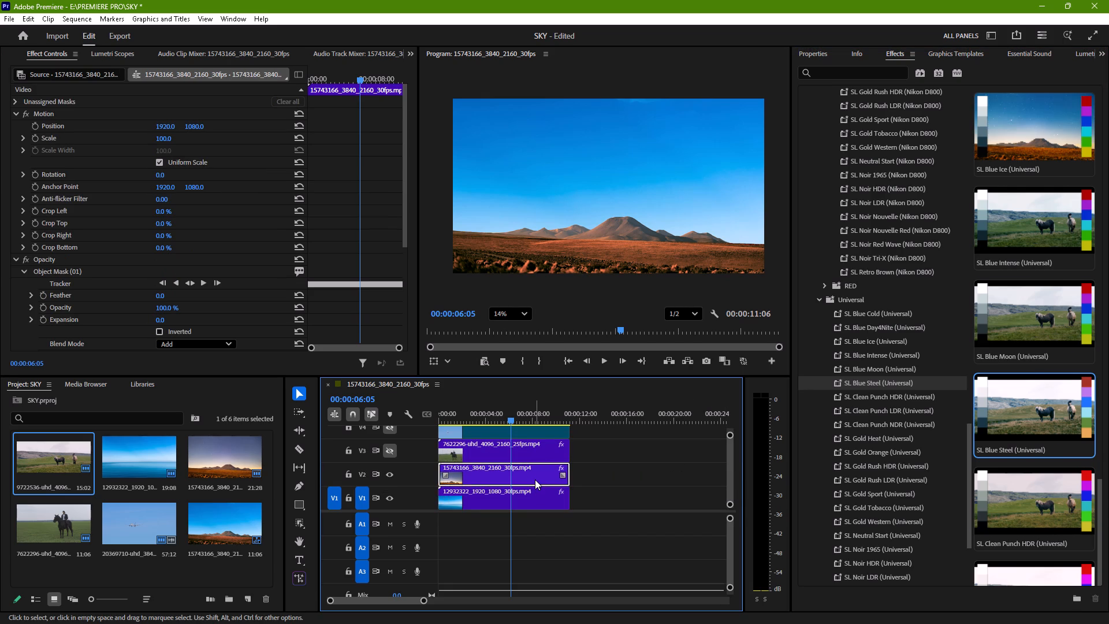
left_click(835, 75)
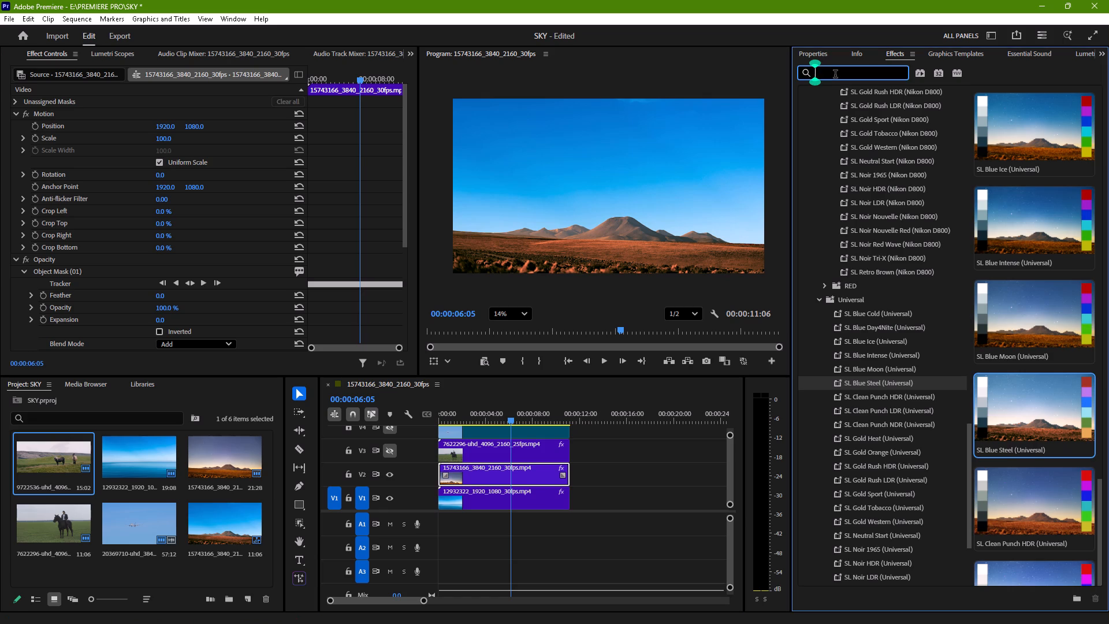
type("lumen")
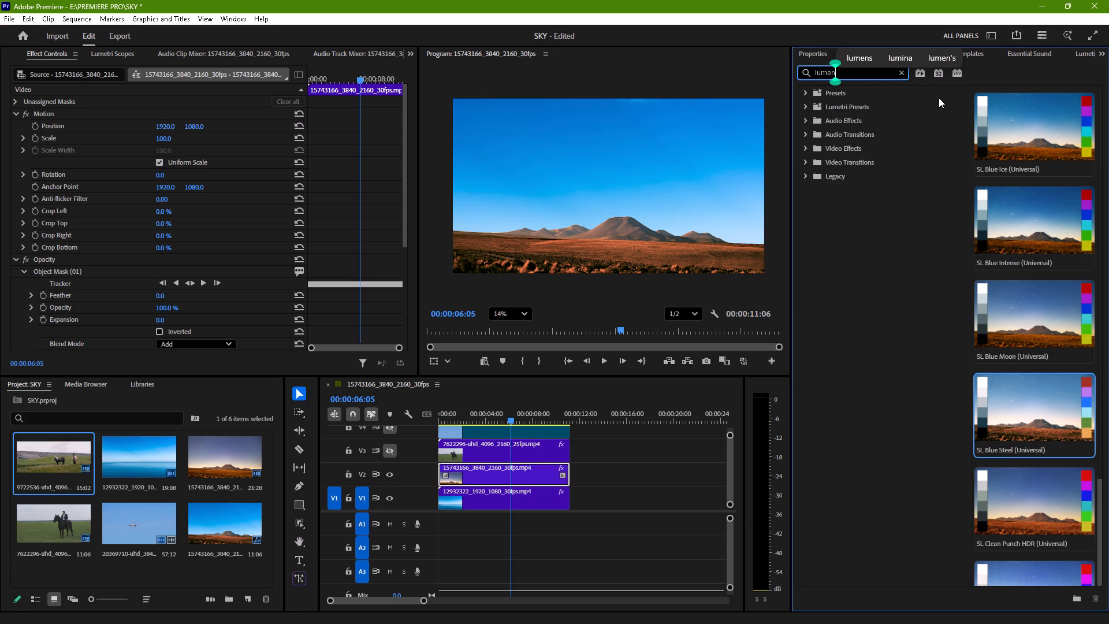
key("BackSpace")
scroll(857, 243, "down", 18)
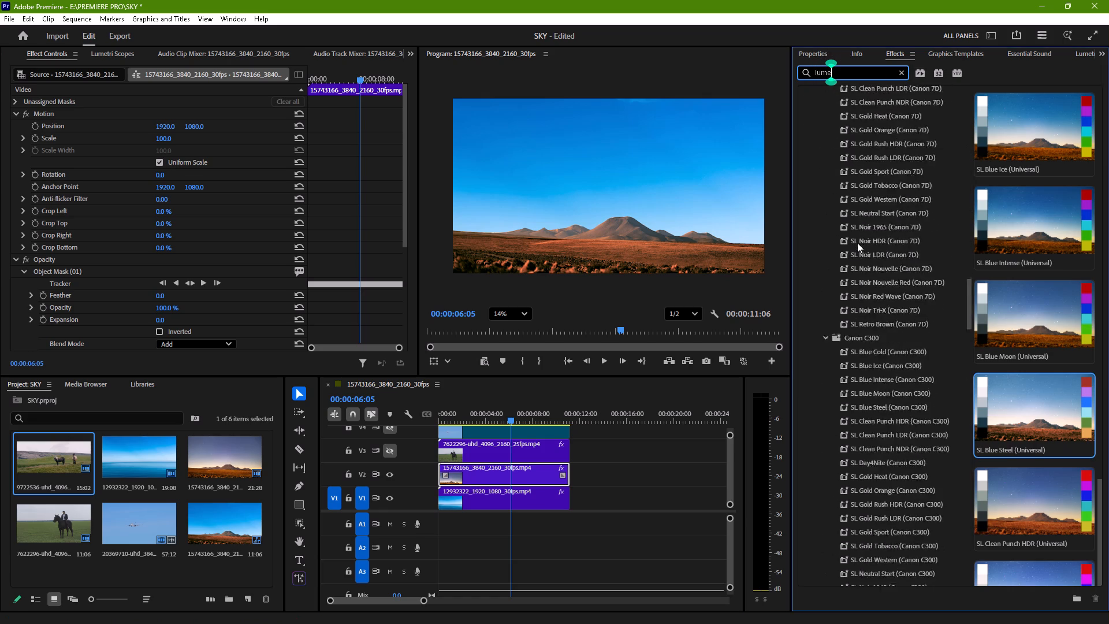
scroll(857, 243, "down", 17)
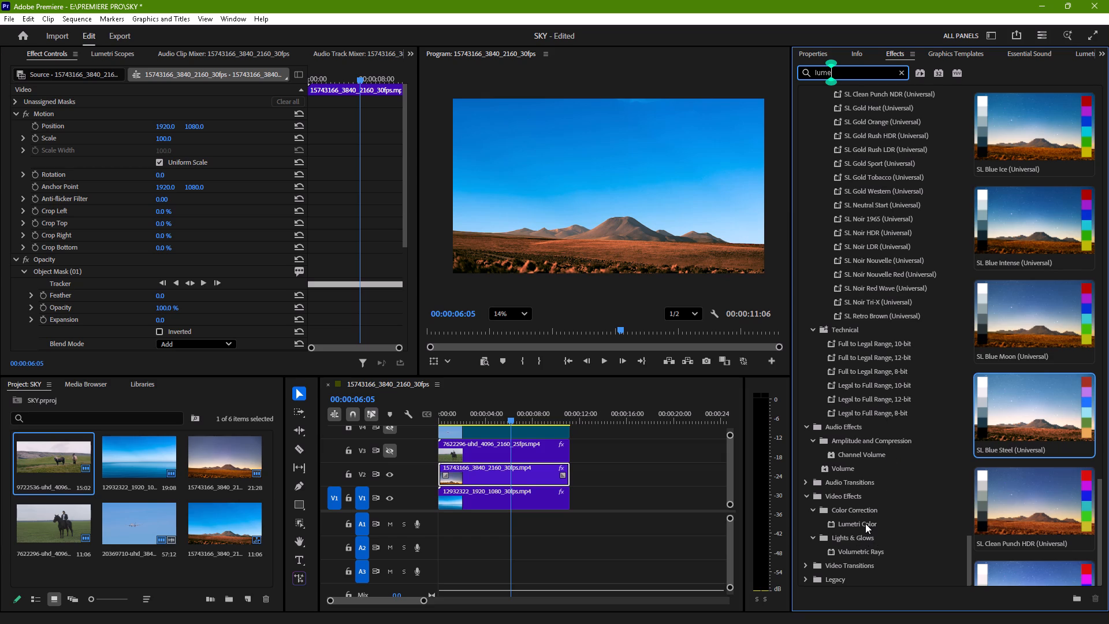
left_click_drag(862, 522, 520, 480)
Set the Basic Correction Temperature to -7 in the land clip's SL Blue Steel Lumetri Color effect, and play the result.
scroll(214, 266, "down", 7)
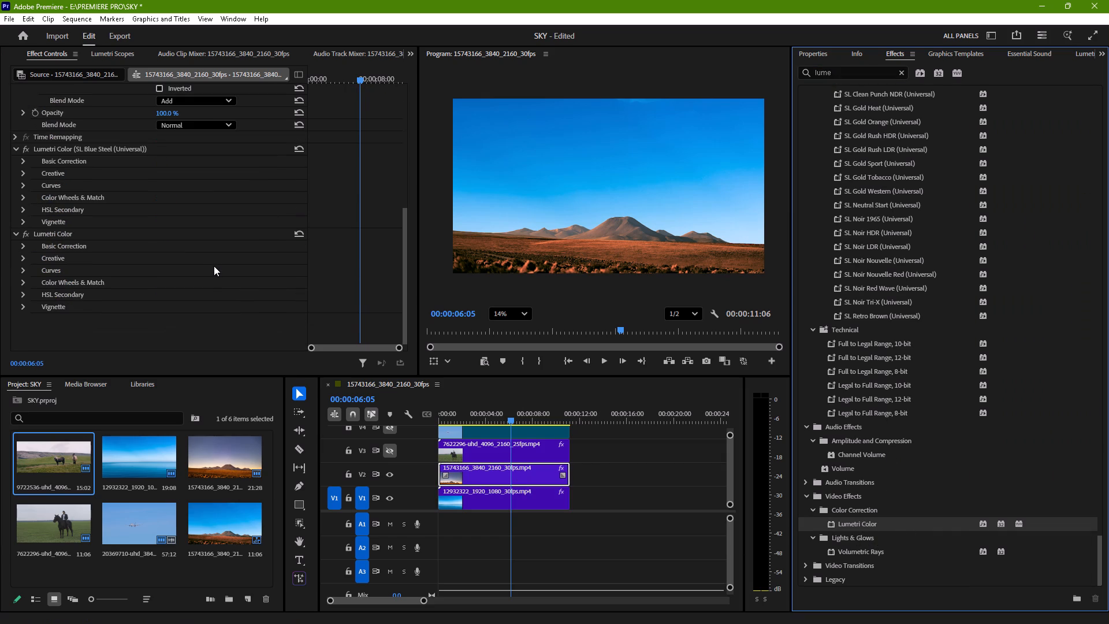
left_click(22, 156)
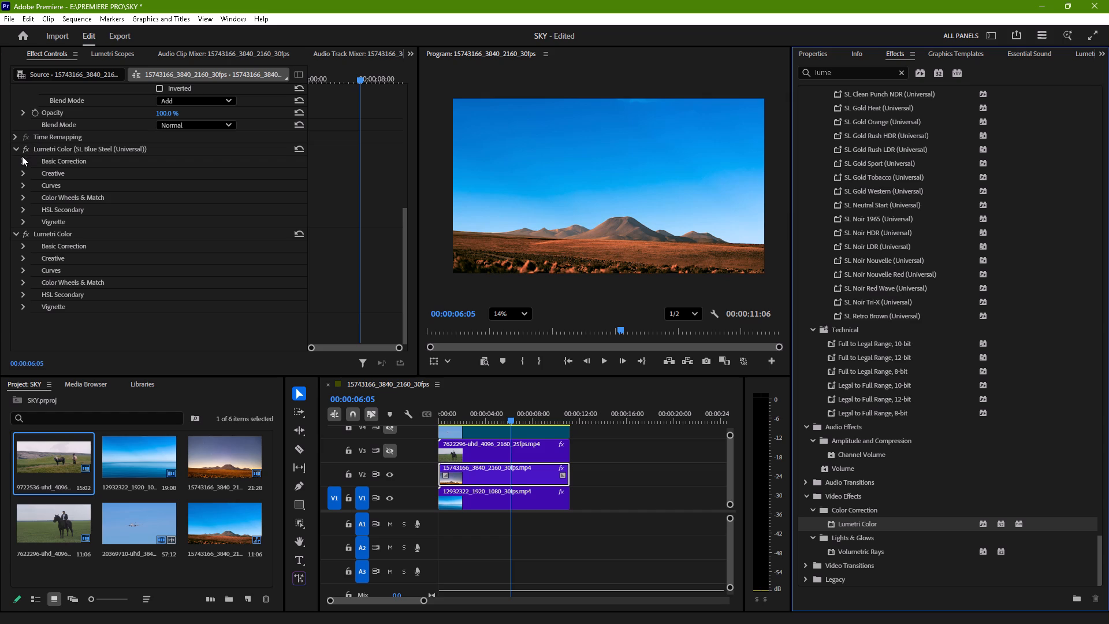
left_click(23, 159)
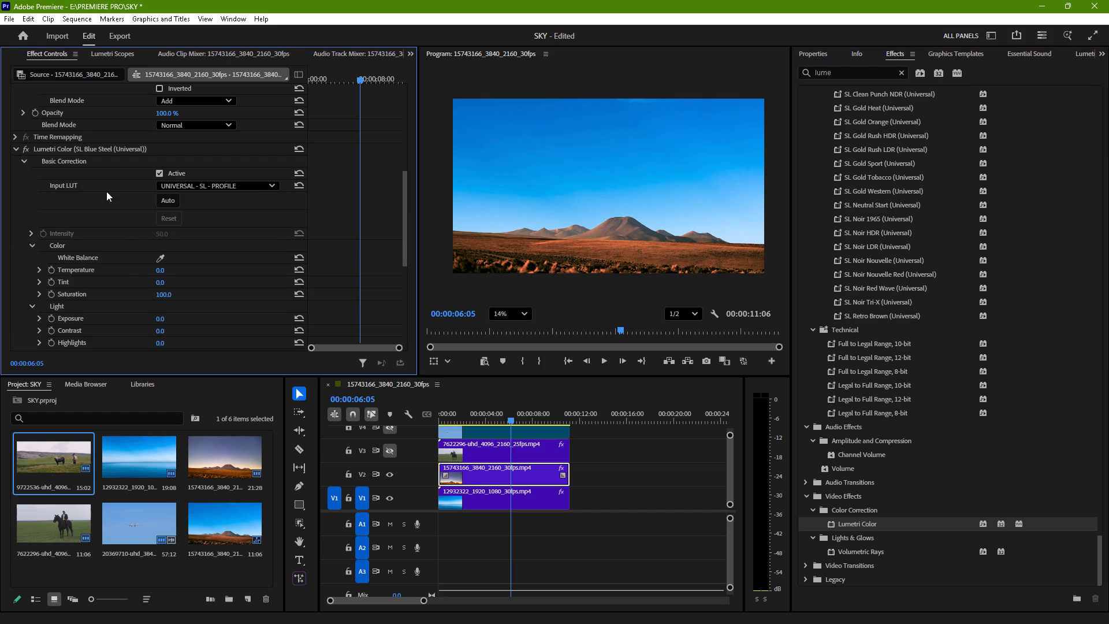
scroll(128, 231, "down", 1)
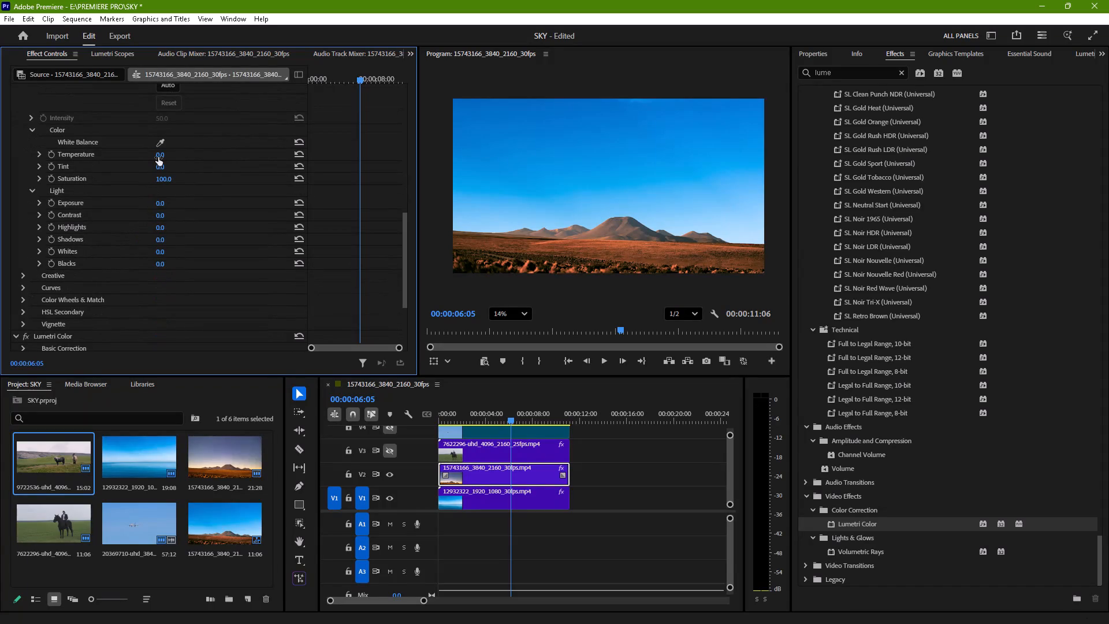
left_click_drag(158, 157, 244, 163)
left_click_drag(244, 163, 177, 177)
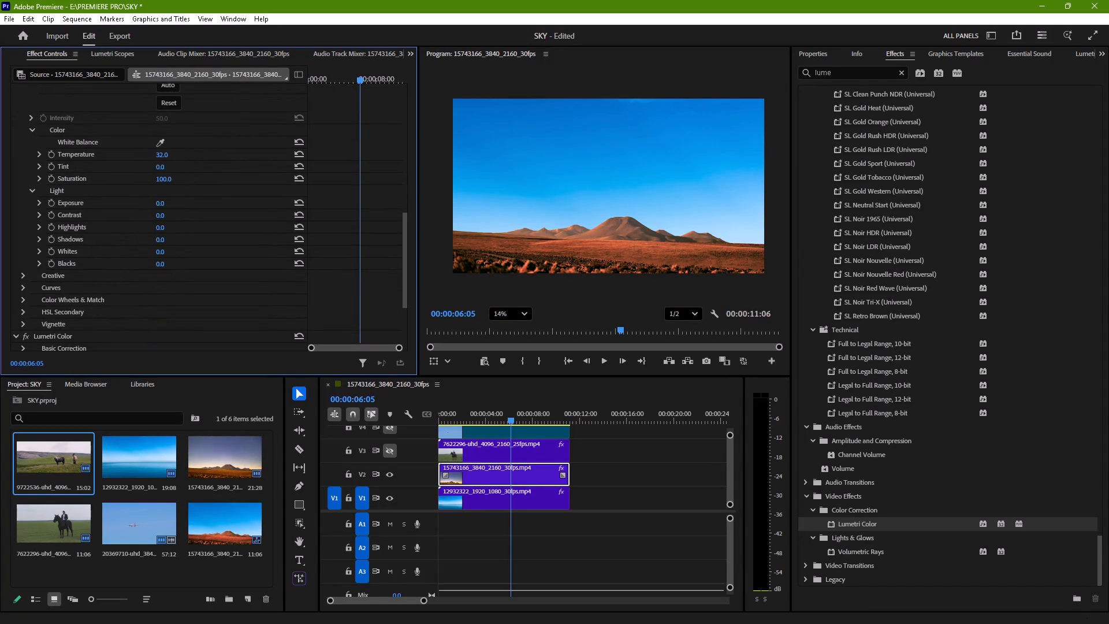
left_click_drag(177, 177, 155, 181)
left_click_drag(155, 181, 155, 181)
key("space")
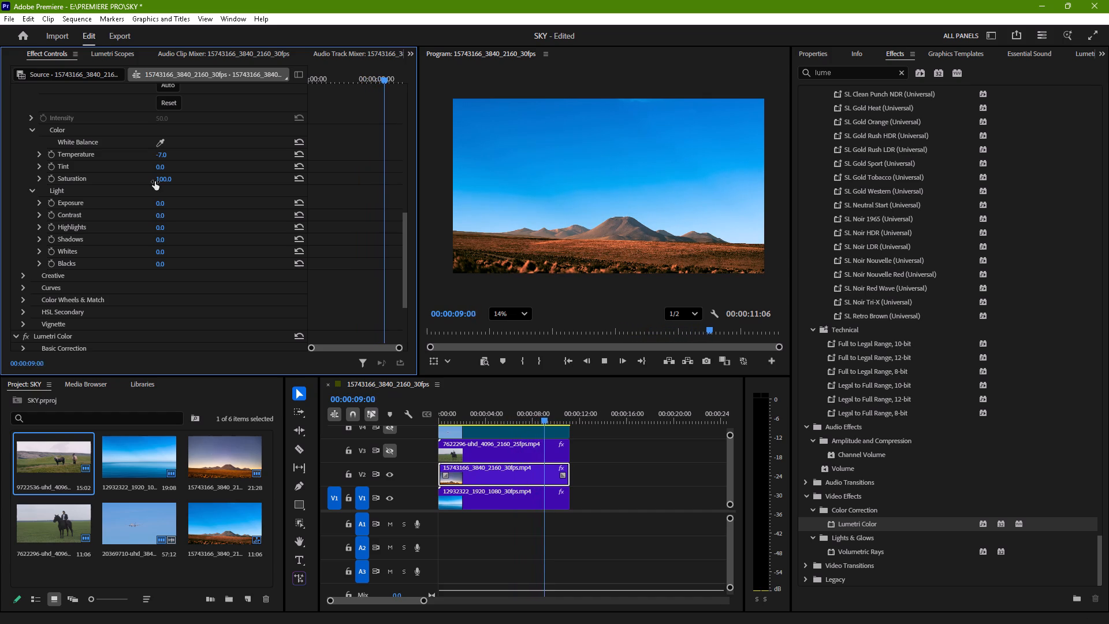
key("space")
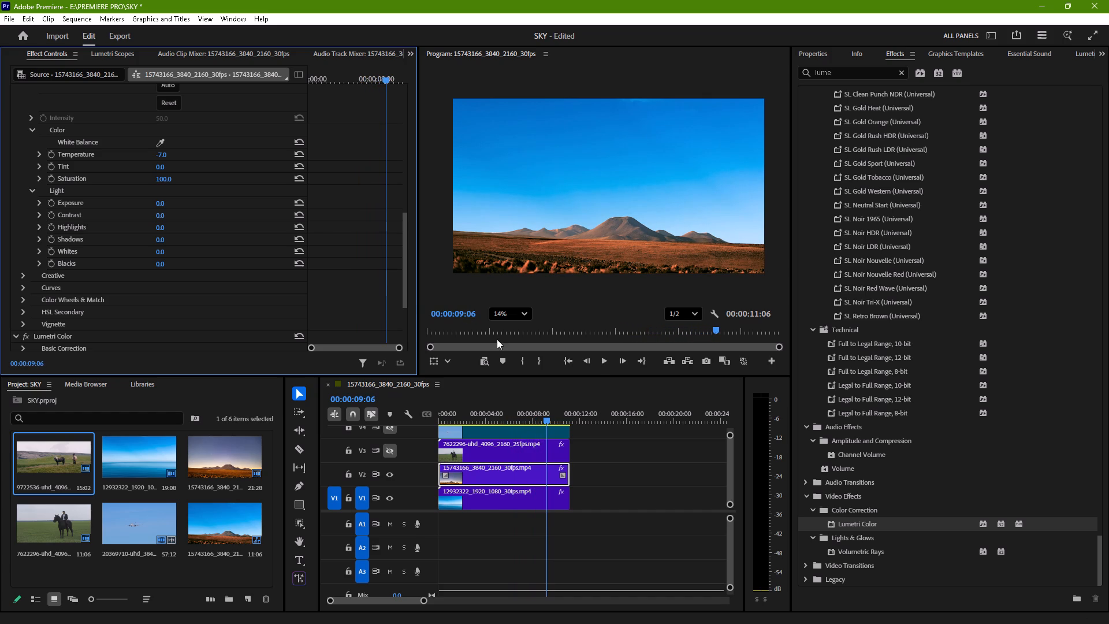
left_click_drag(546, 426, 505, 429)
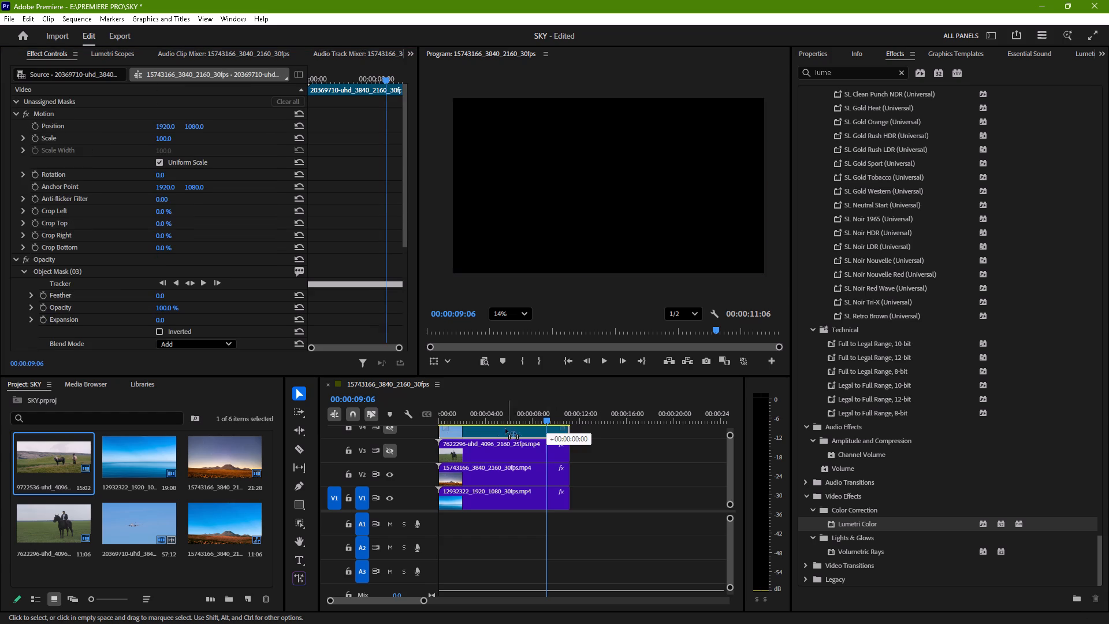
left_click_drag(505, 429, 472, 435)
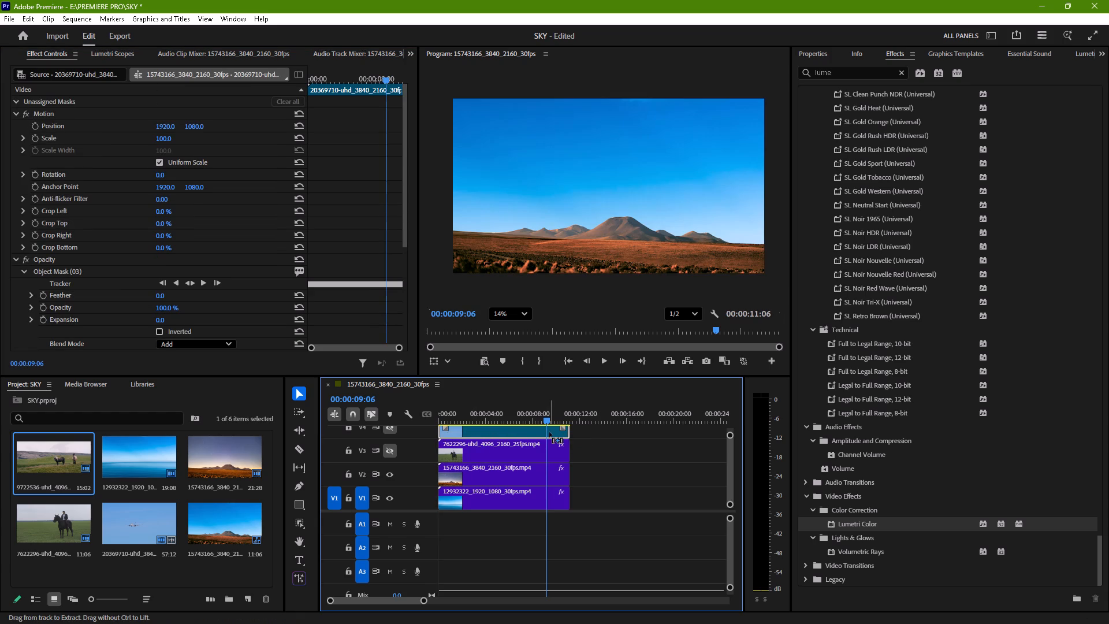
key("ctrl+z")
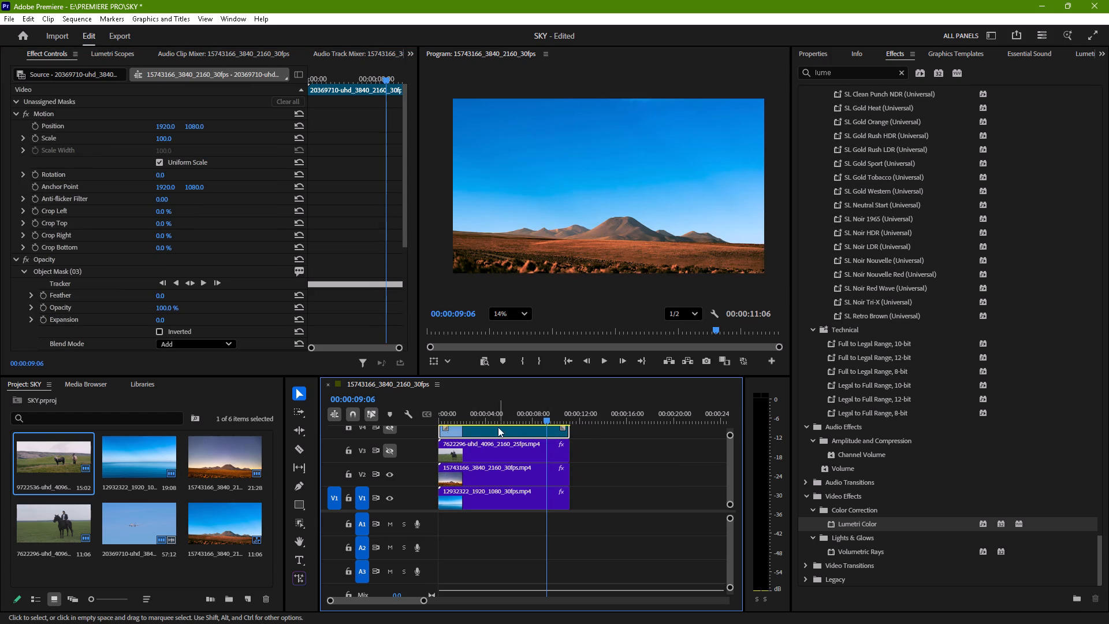
Move the playhead back to the start of the sequence.
left_click_drag(545, 419, 482, 428)
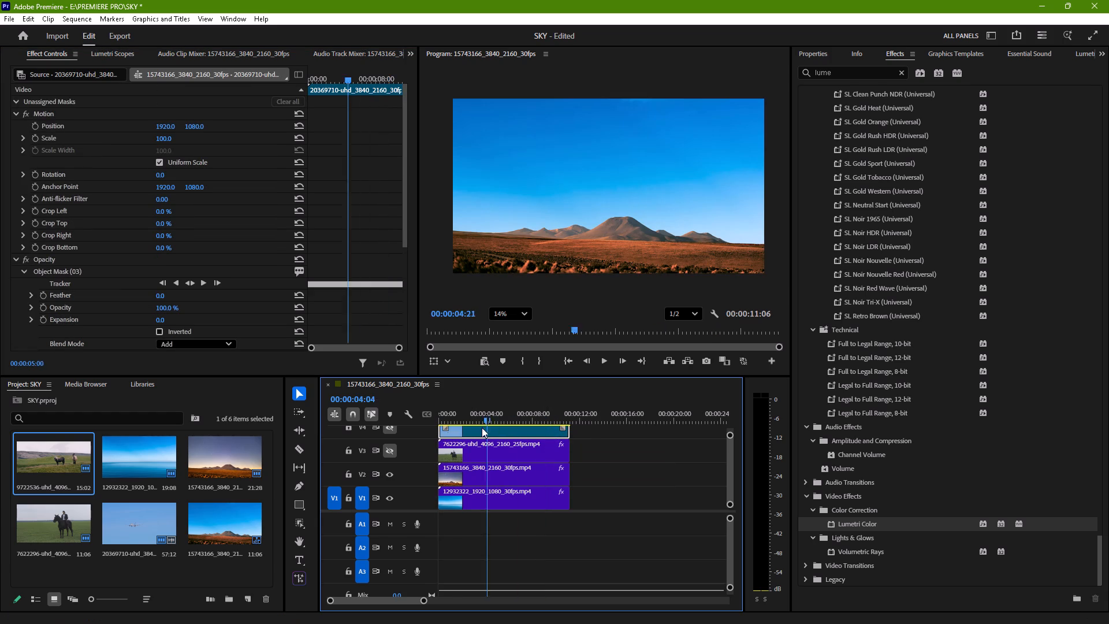
left_click_drag(482, 428, 426, 433)
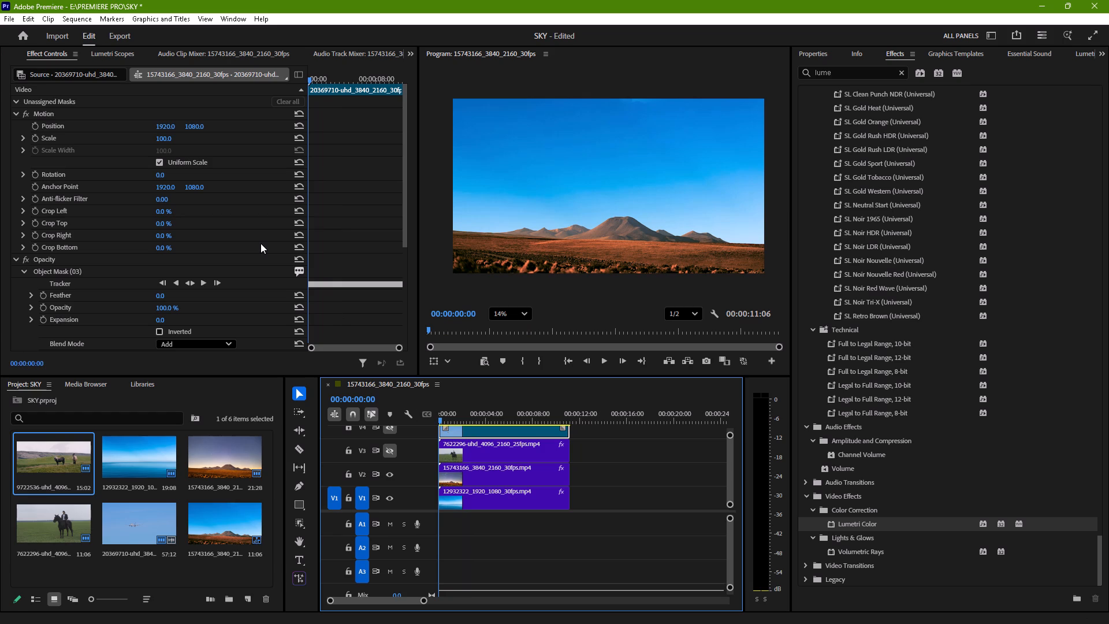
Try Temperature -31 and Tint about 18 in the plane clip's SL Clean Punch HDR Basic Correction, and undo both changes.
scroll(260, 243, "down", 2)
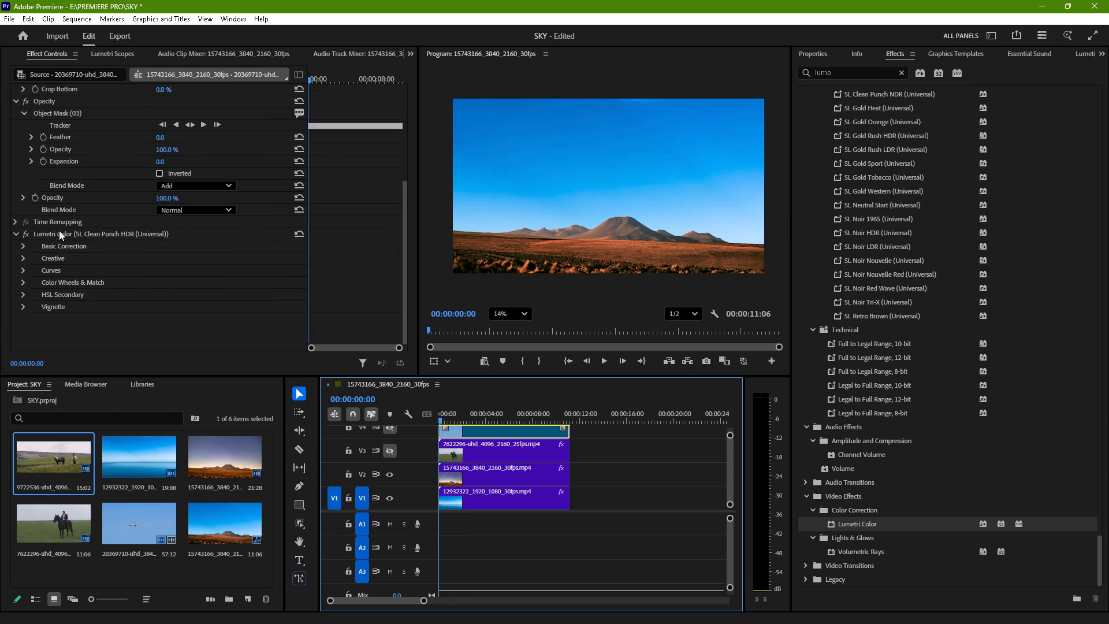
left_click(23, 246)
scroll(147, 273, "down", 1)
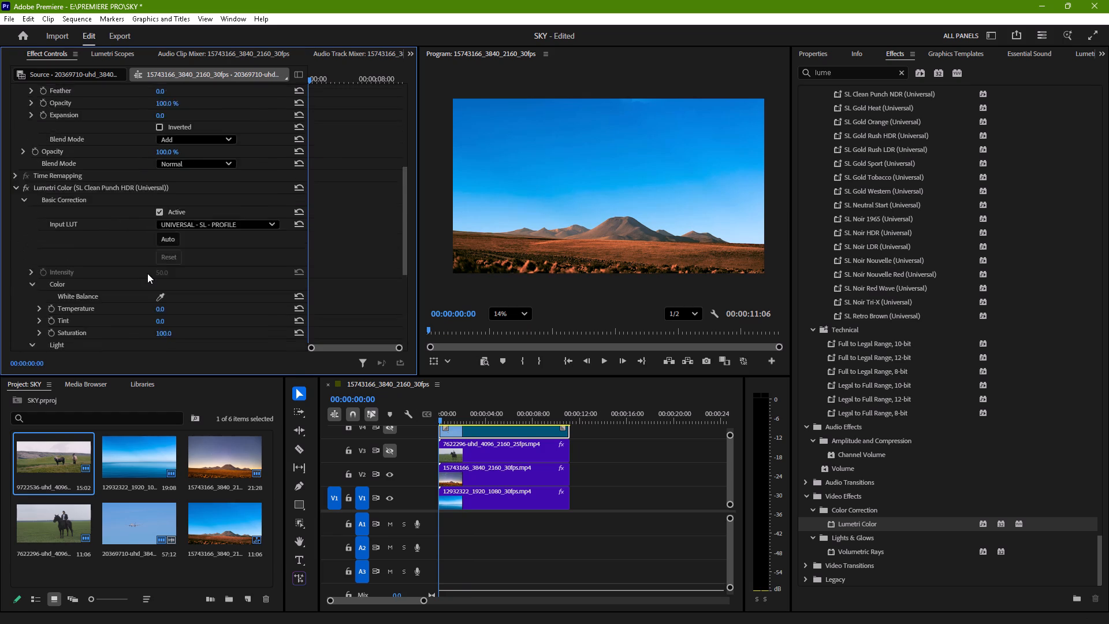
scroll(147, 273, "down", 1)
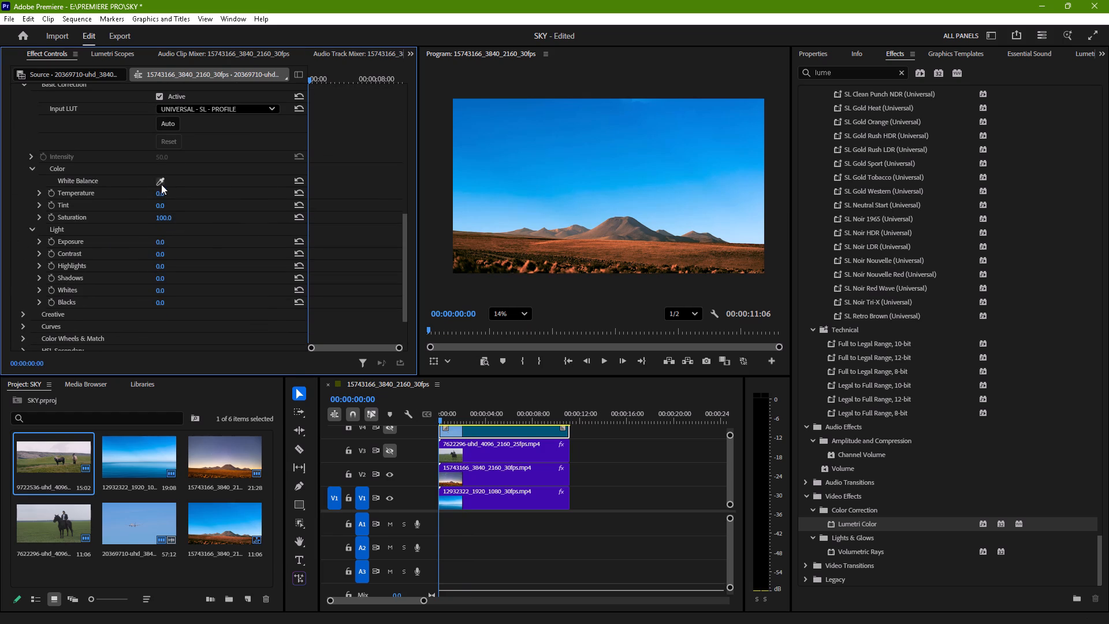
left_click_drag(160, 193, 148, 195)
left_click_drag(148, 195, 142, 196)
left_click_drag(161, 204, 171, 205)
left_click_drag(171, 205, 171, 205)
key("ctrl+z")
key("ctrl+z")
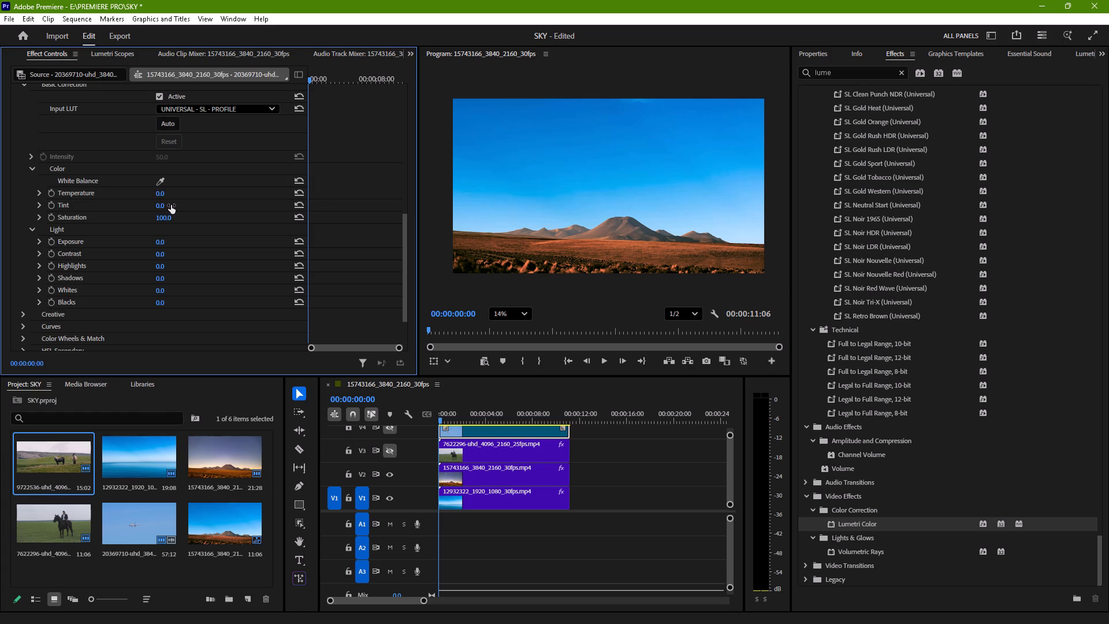
Set the Basic Correction Temperature to -33 and Tint to 2 in the V2 land clip's SL Blue Steel Lumetri Color effect.
left_click(505, 478)
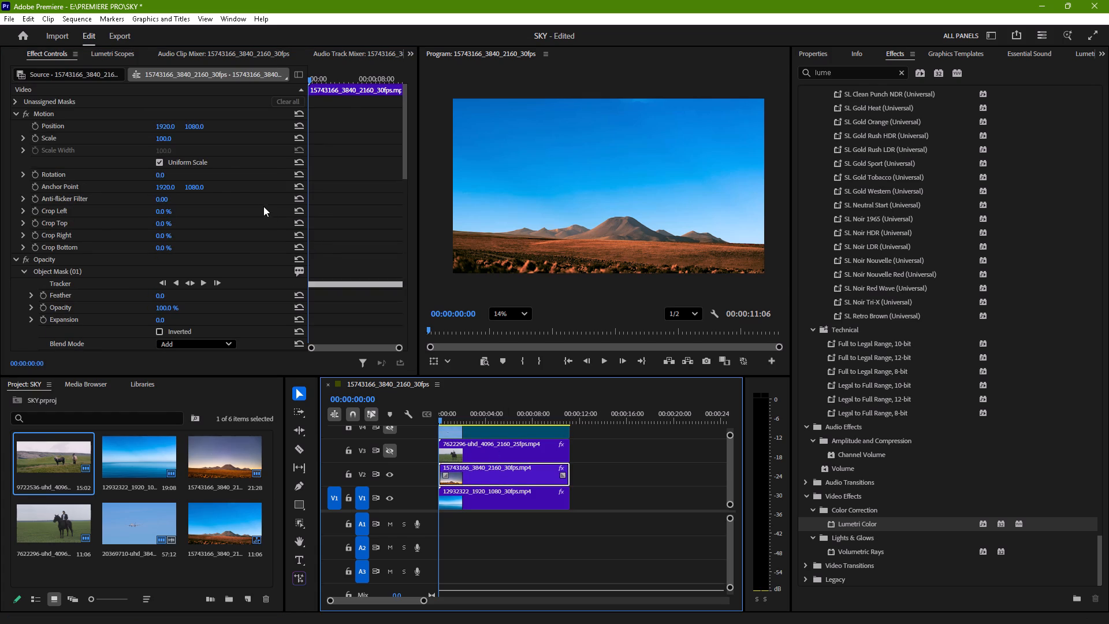
scroll(229, 175, "down", 3)
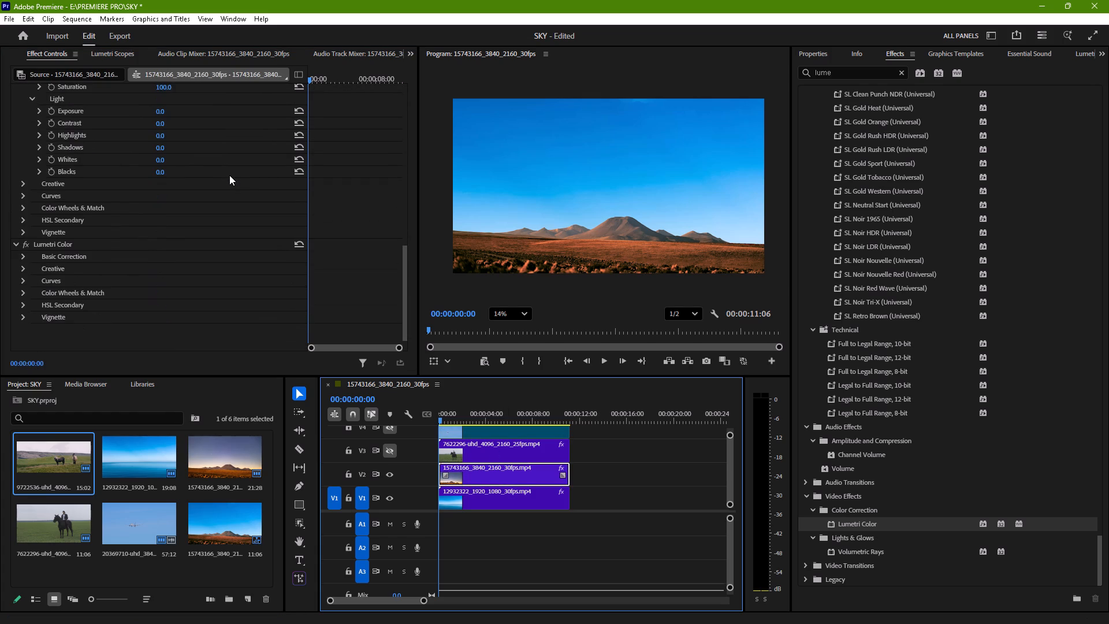
scroll(225, 164, "up", 1)
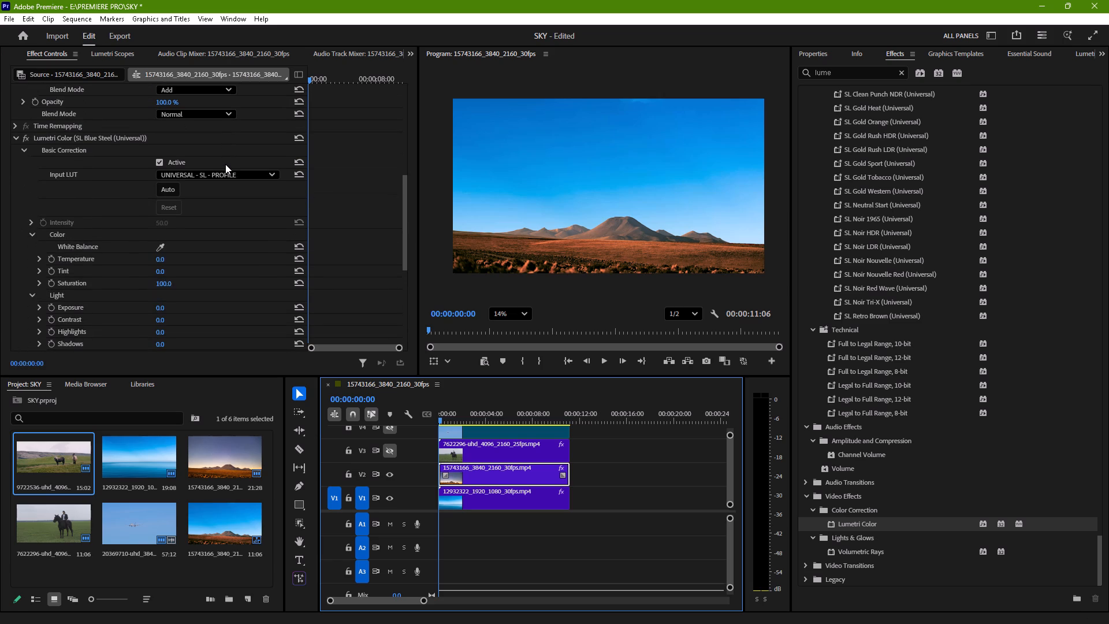
scroll(225, 164, "up", 1)
left_click_drag(162, 262, 156, 263)
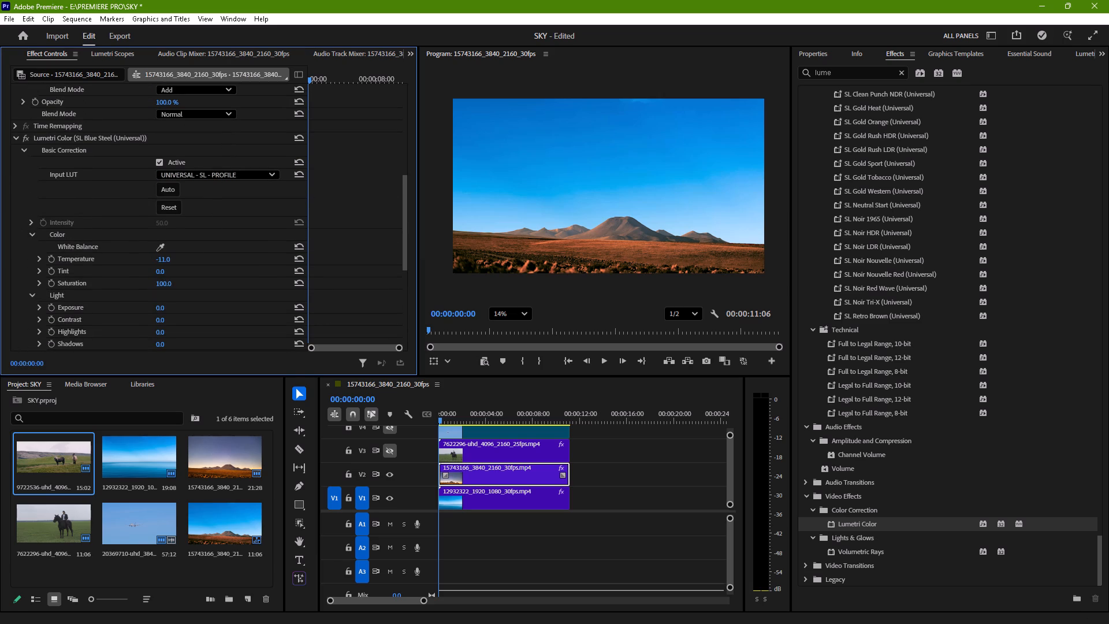
left_click_drag(156, 263, 143, 265)
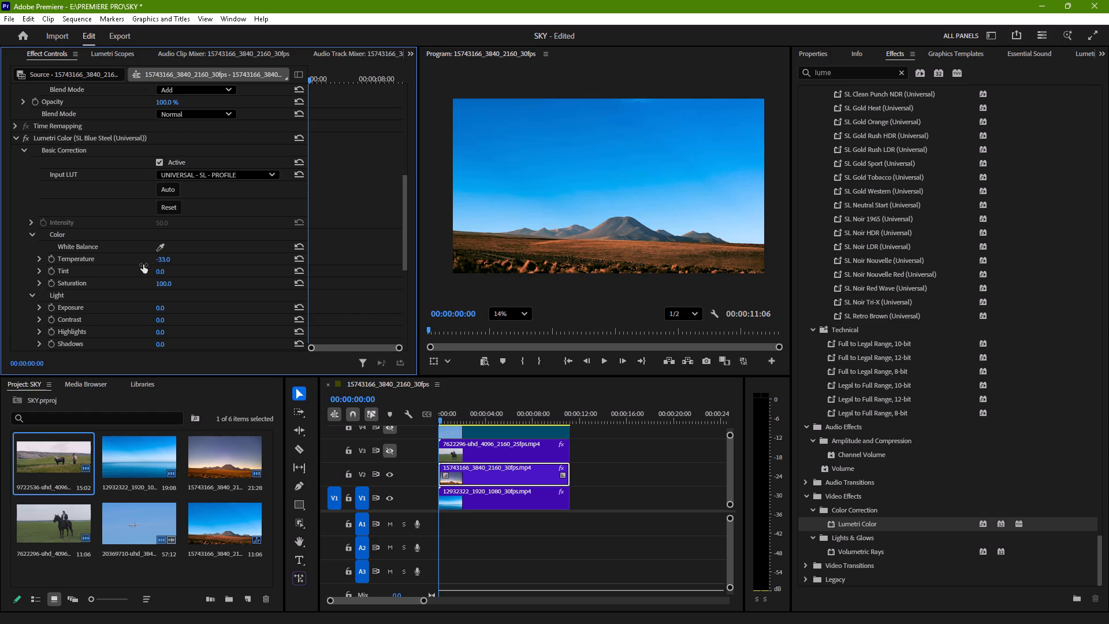
left_click(157, 273)
Set Exposure to 0 and Contrast to 1 in the land clip's SL Blue Steel Light settings.
left_click(162, 309)
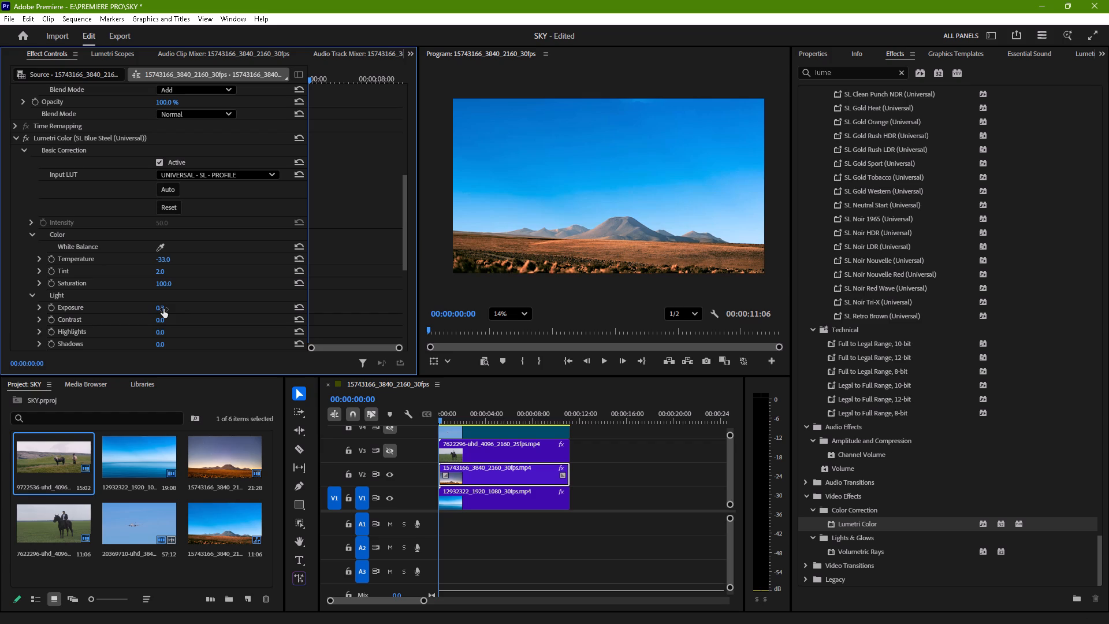
left_click(161, 310)
key("0")
key("Return")
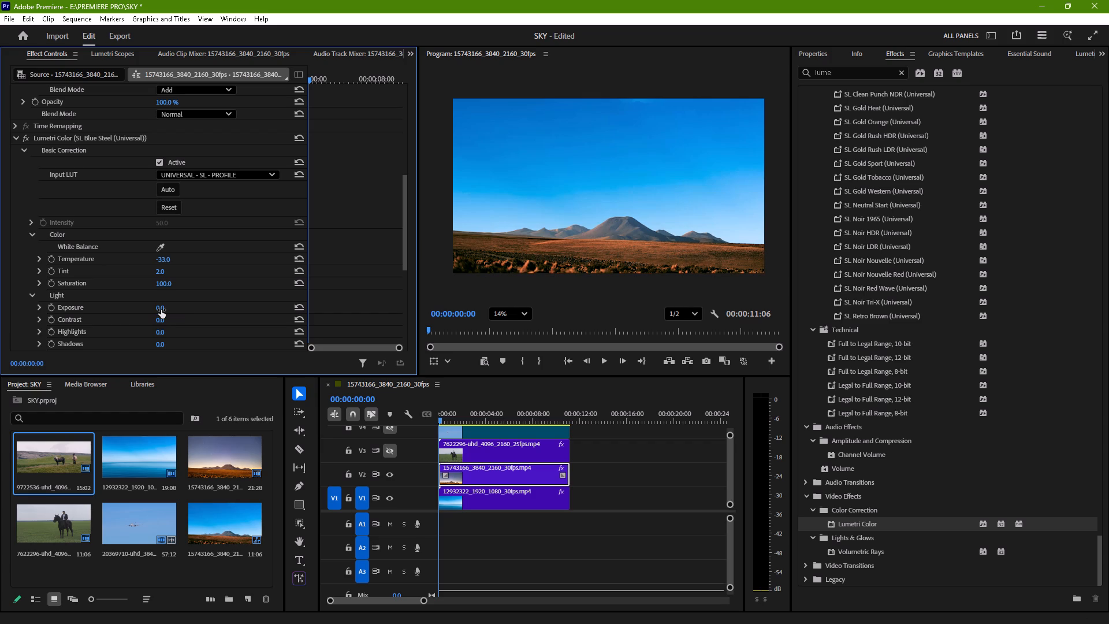
left_click(161, 318)
key("1")
key("Return")
Set Highlights to 10 and Shadows to 15 in the land clip's SL Blue Steel Light settings.
scroll(161, 318, "down", 1)
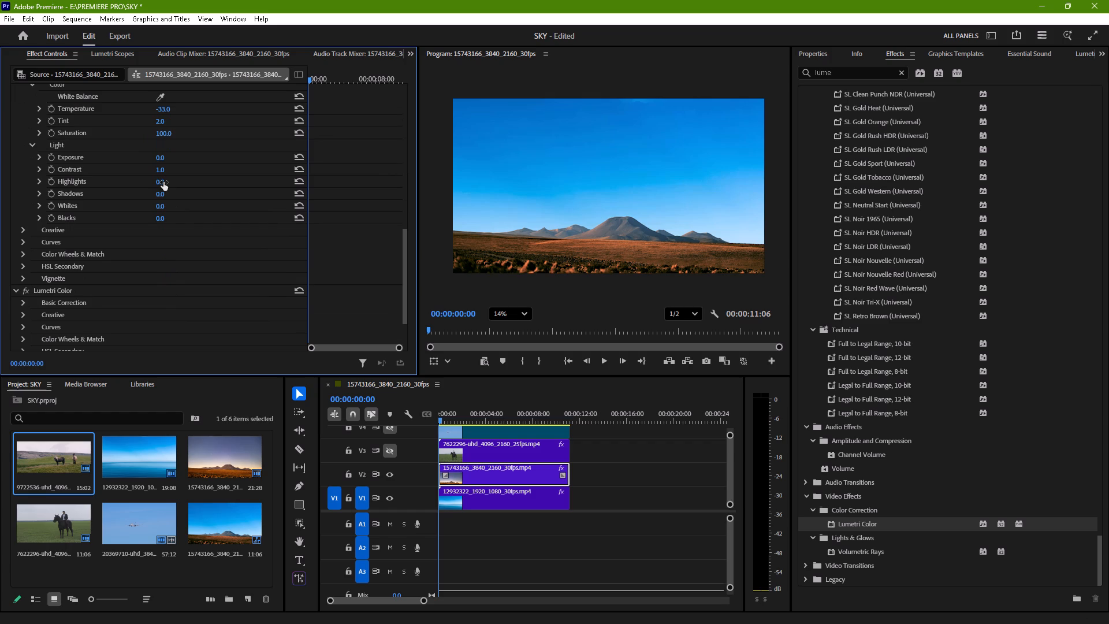
left_click(163, 182)
type("10")
key("Return")
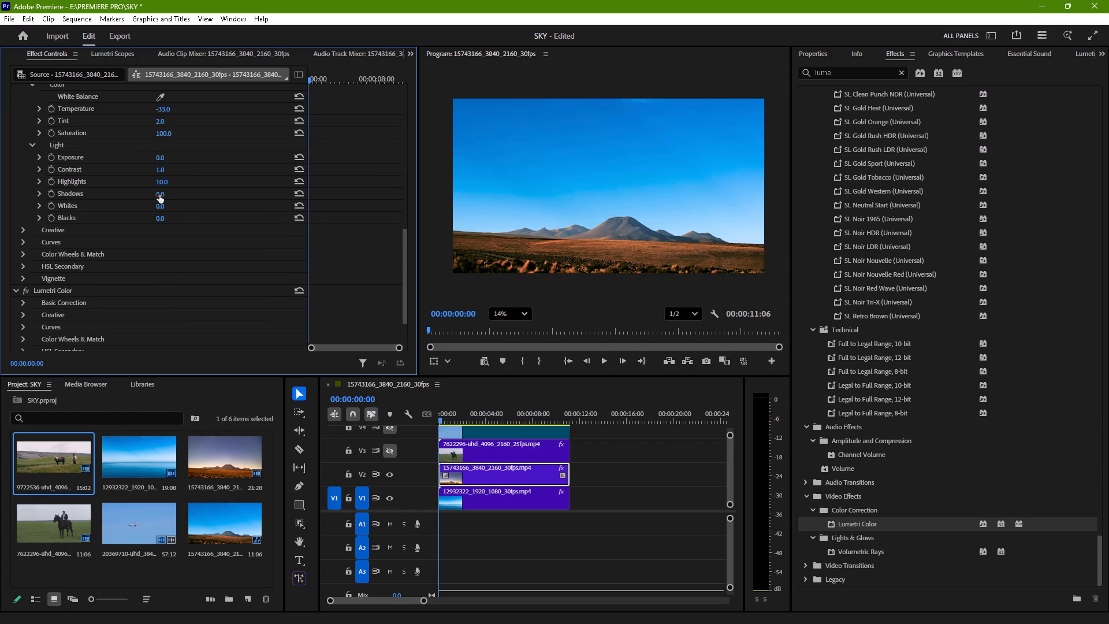
left_click(159, 195)
type("15")
key("Return")
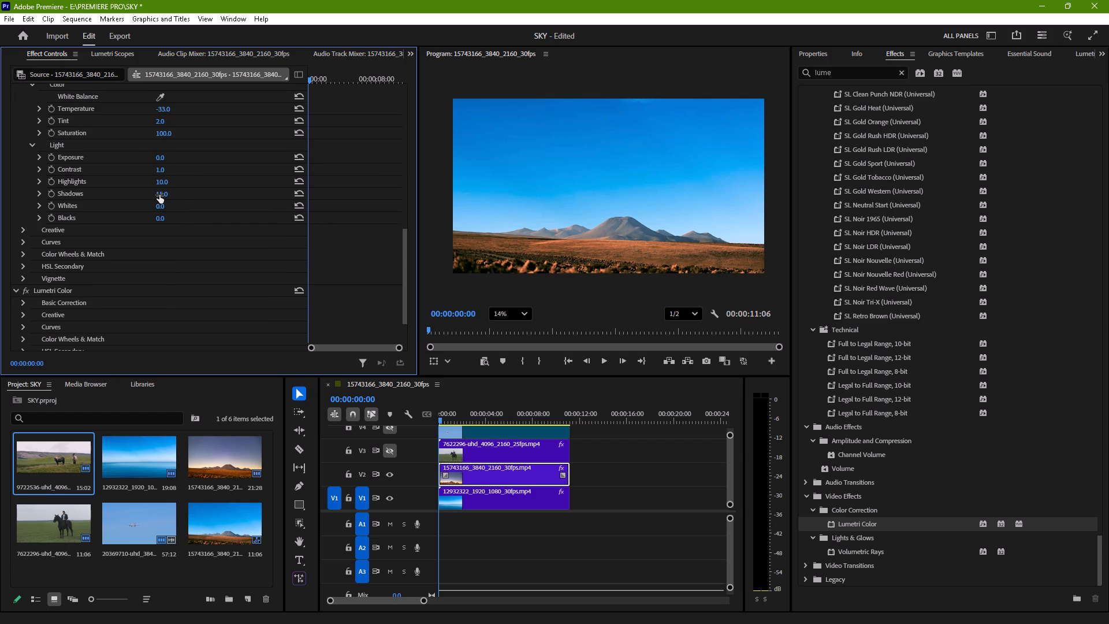
key("ctrl+z")
key("ctrl+shift+z")
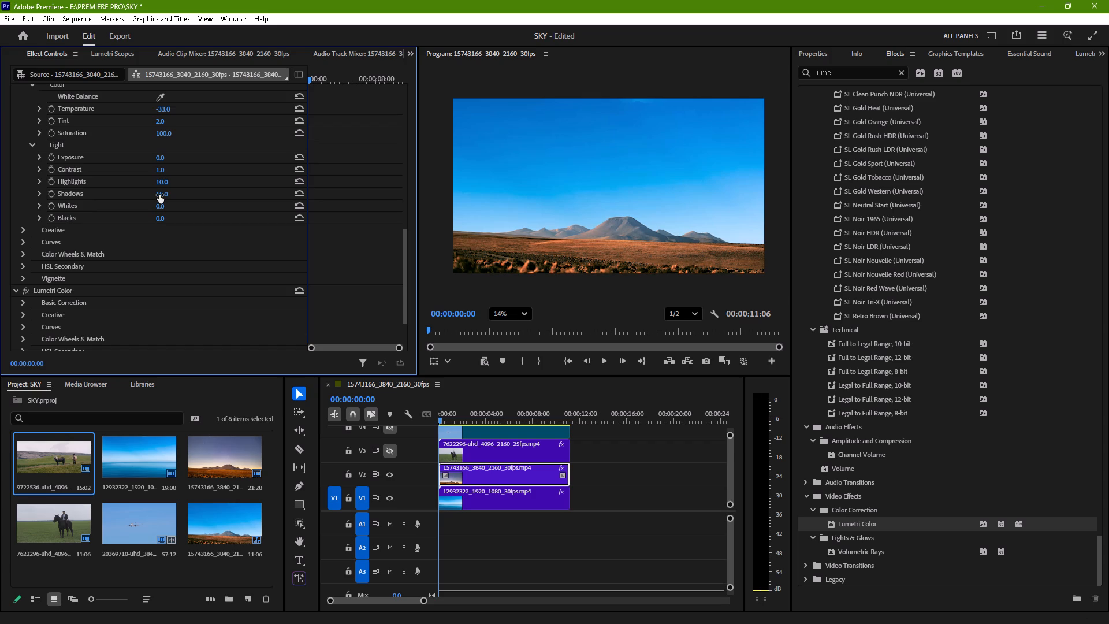
Set Whites to 10 and Blacks to 5 in the land clip's SL Blue Steel Light settings, and play the result.
left_click(162, 205)
key("1")
key("Return")
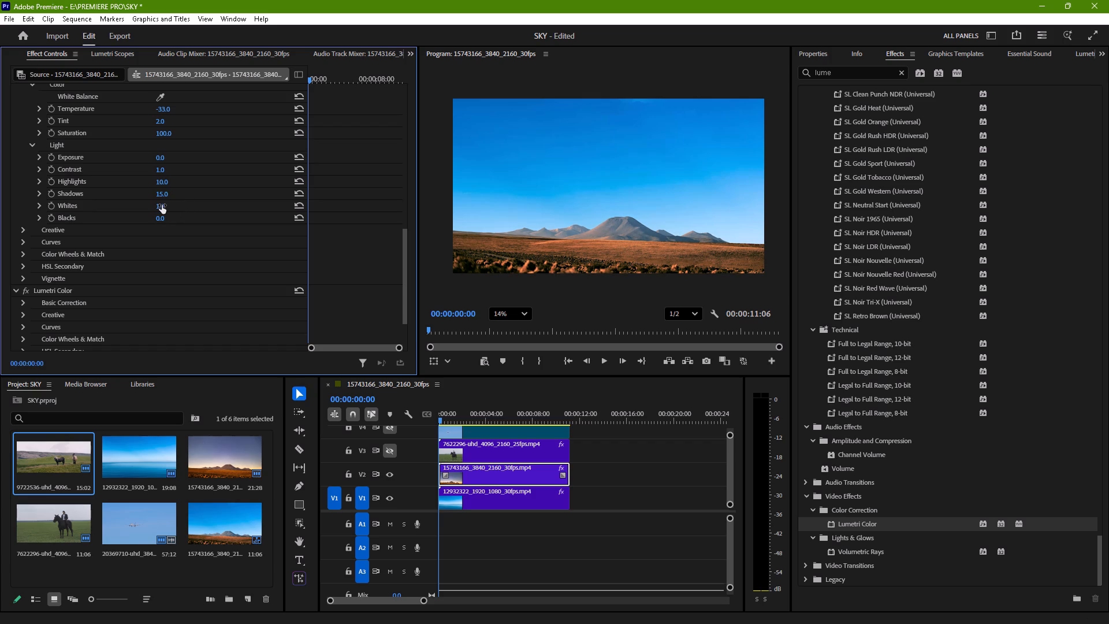
left_click(163, 217)
key("5")
key("Return")
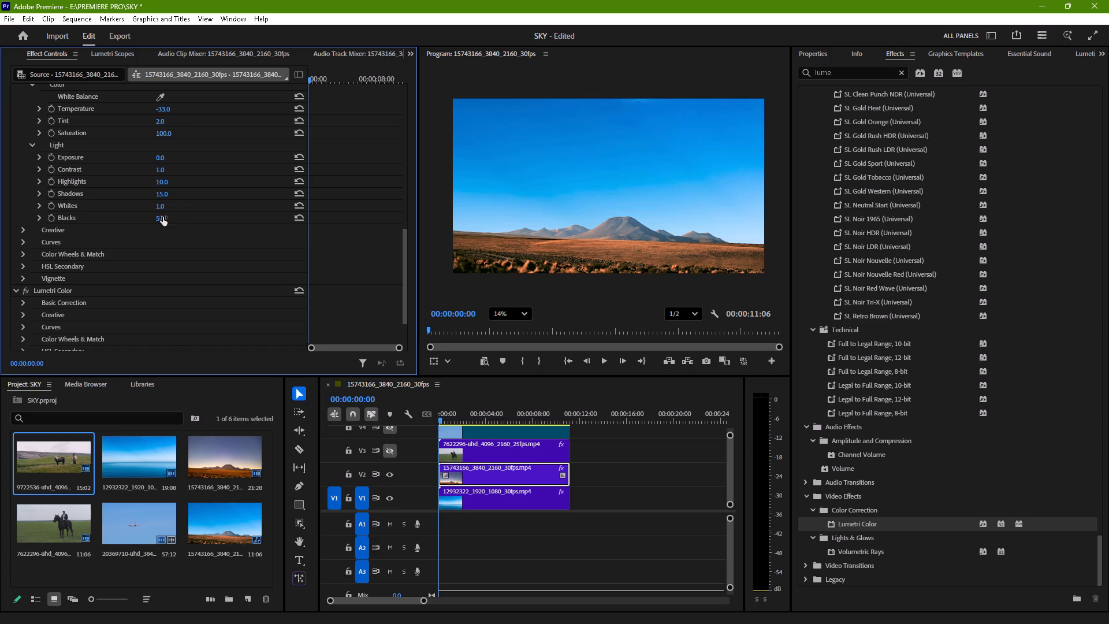
left_click(160, 207)
type("10")
key("Return")
key("space")
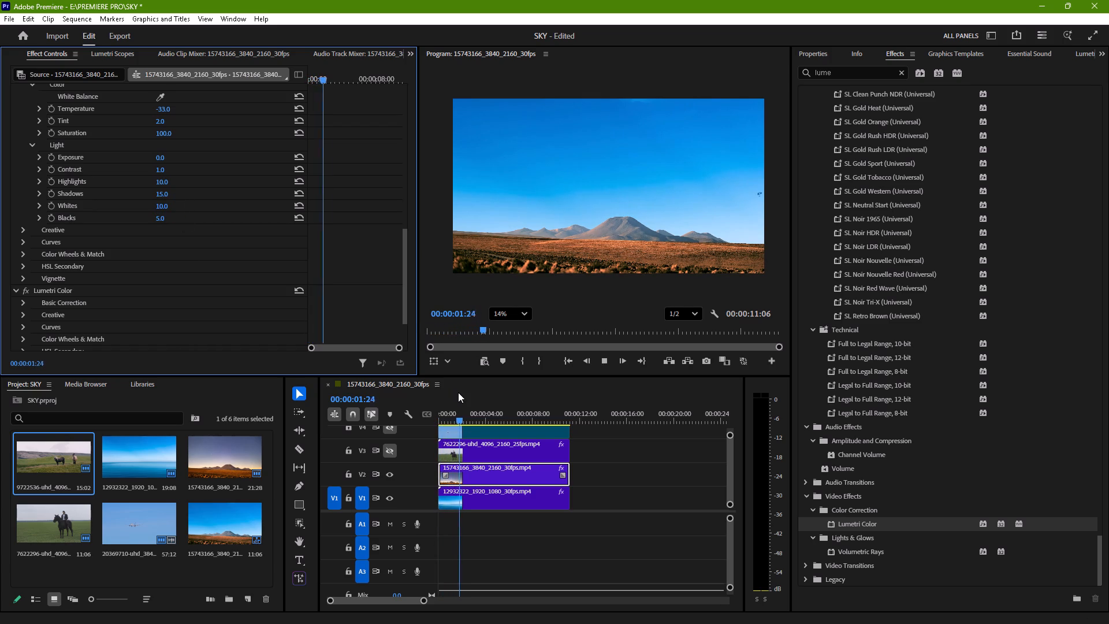
key("space")
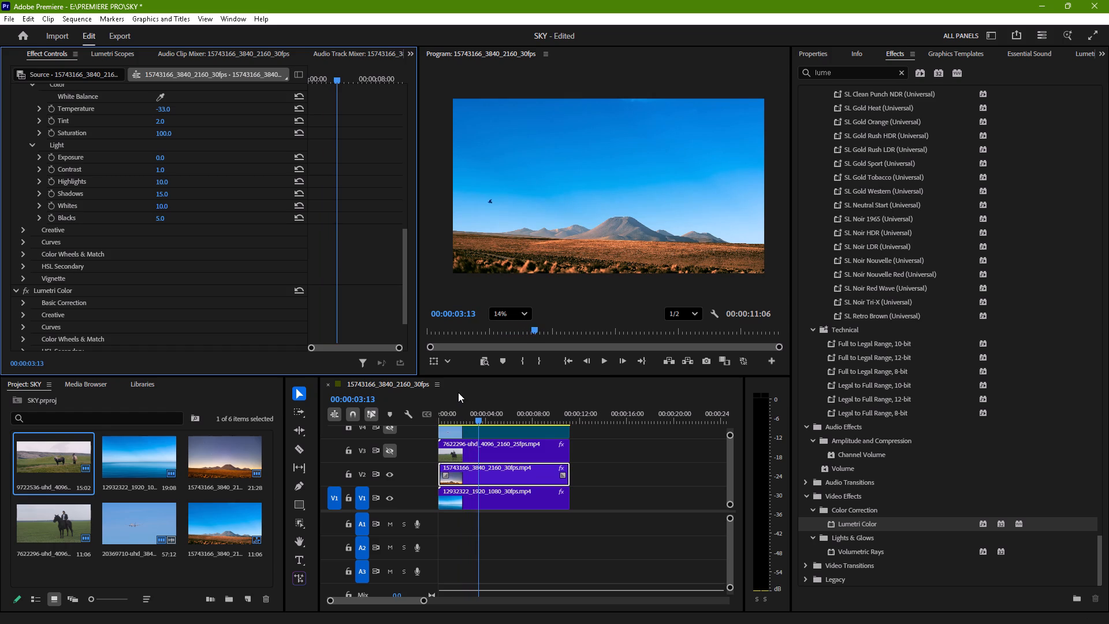
key("space")
key("space")
key("space")
key("space")
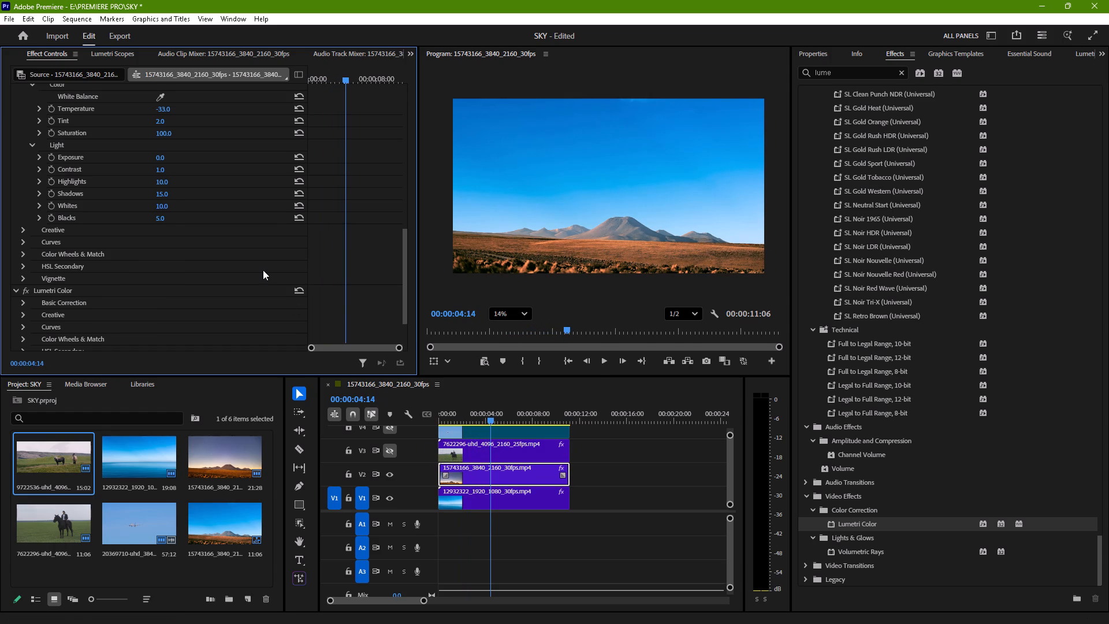
Copy the land clip's SL Blue Steel Lumetri Color effect and paste it onto the sky clip on track V1.
scroll(263, 270, "up", 1)
left_click(71, 199)
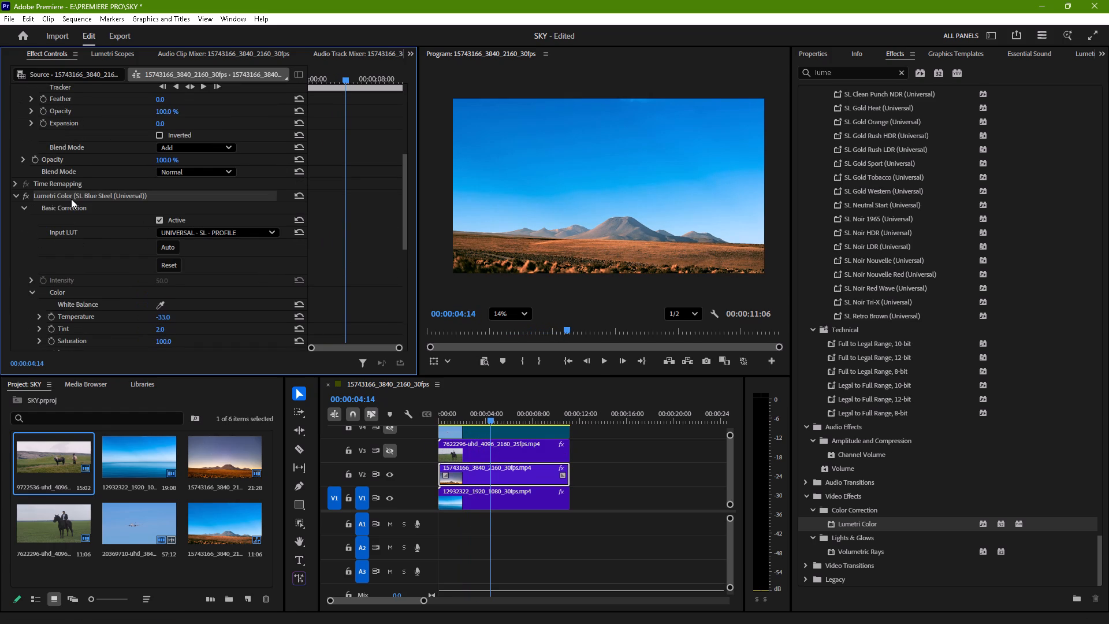
key("ctrl+c")
left_click(461, 492)
key("ctrl+v")
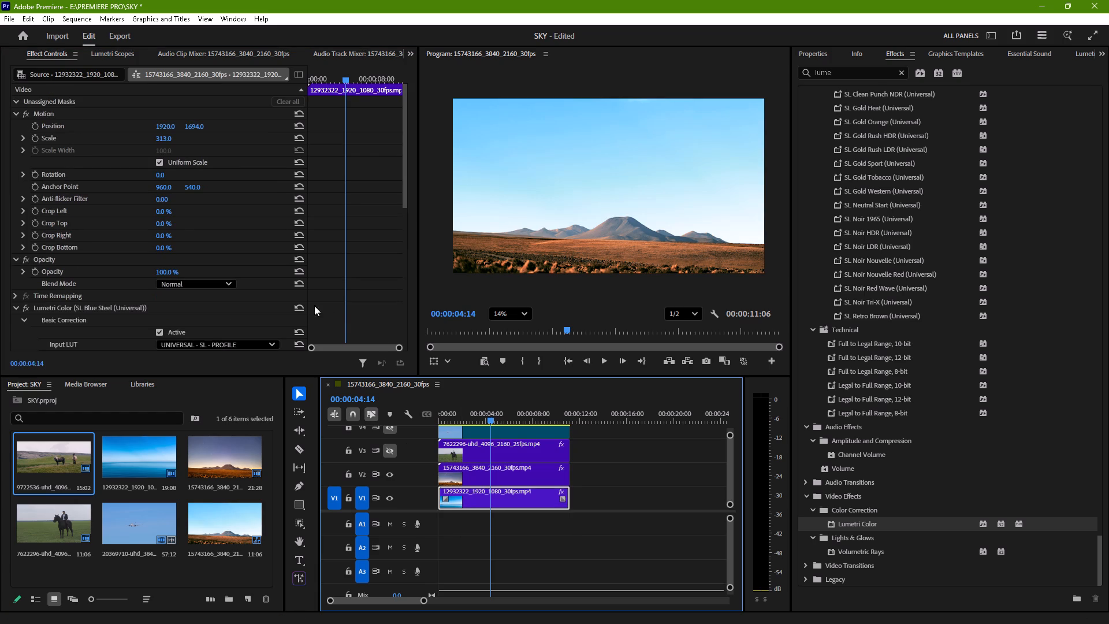
Set the Basic Correction Temperature to 0 and Tint to 10 in the sky clip's SL Blue Steel effect.
scroll(249, 217, "down", 2)
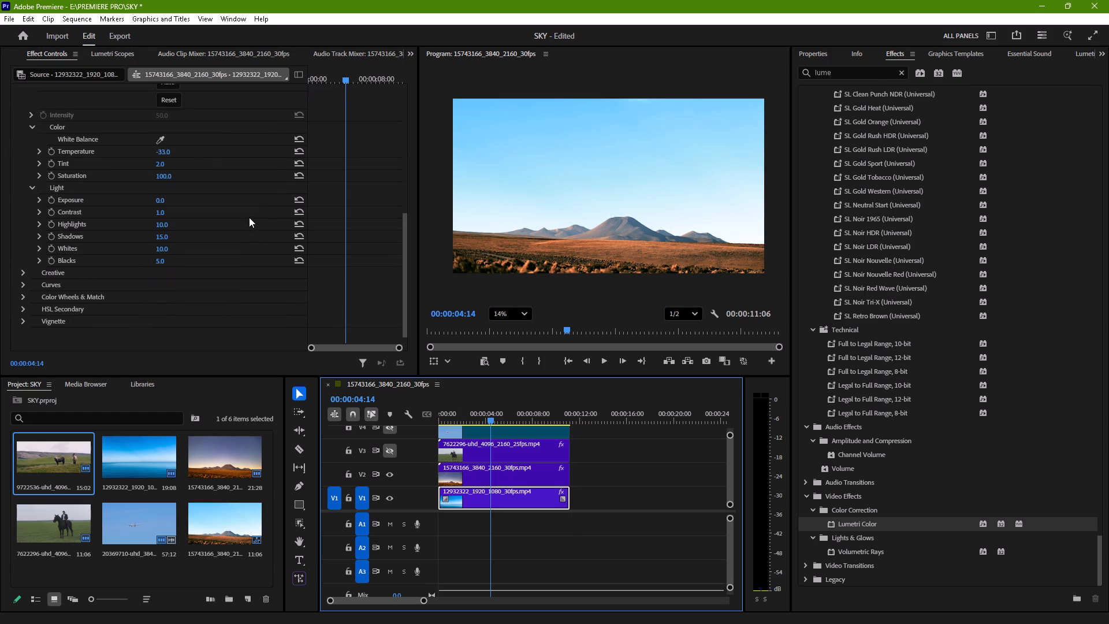
scroll(249, 217, "down", 1)
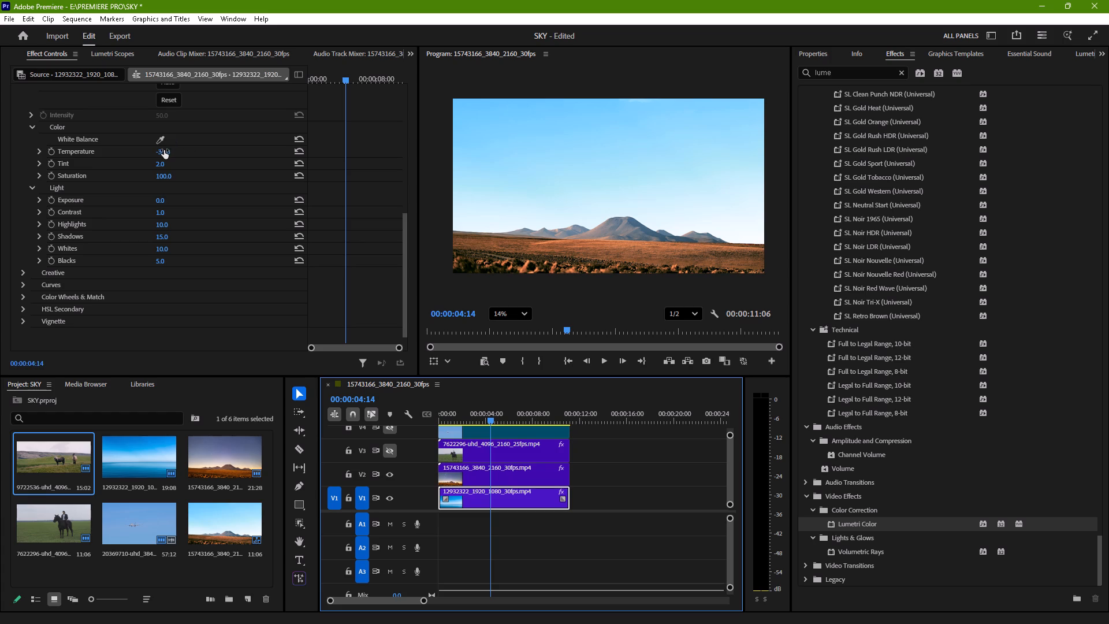
left_click(164, 150)
key("0")
key("Return")
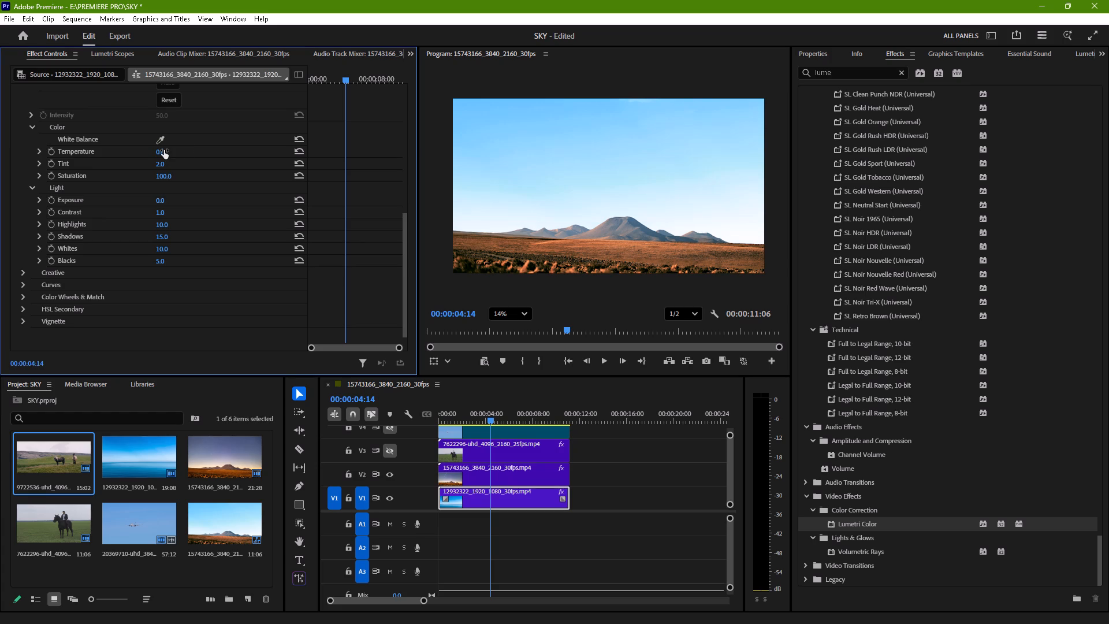
left_click(160, 161)
type("10")
key("Return")
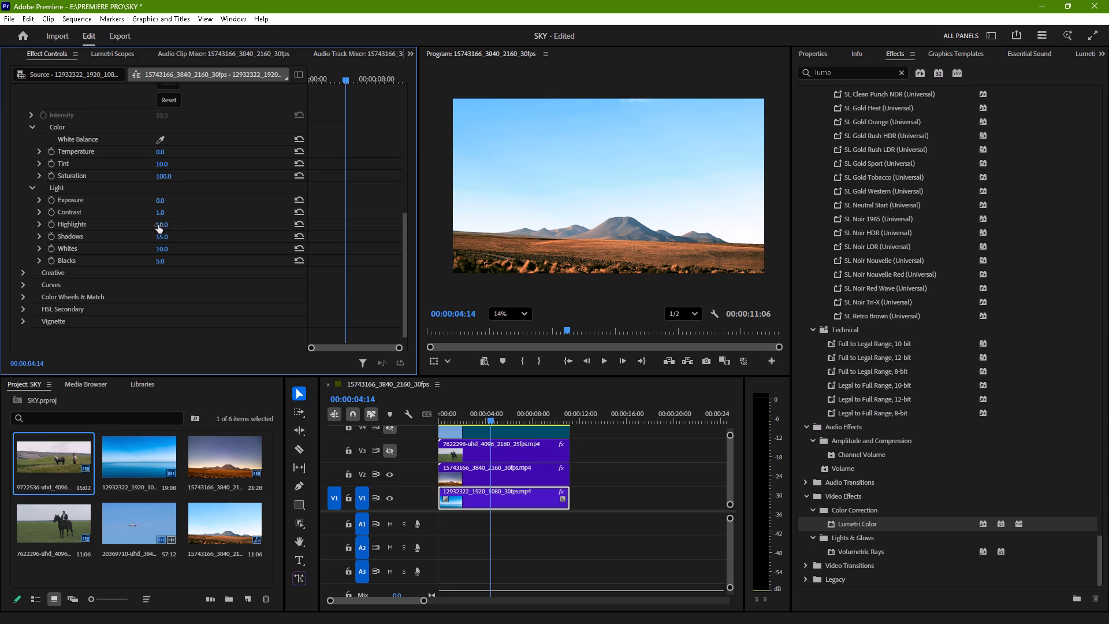
Set Highlights and Shadows to 0 in the sky clip's SL Blue Steel Light settings.
left_click(161, 225)
key("0")
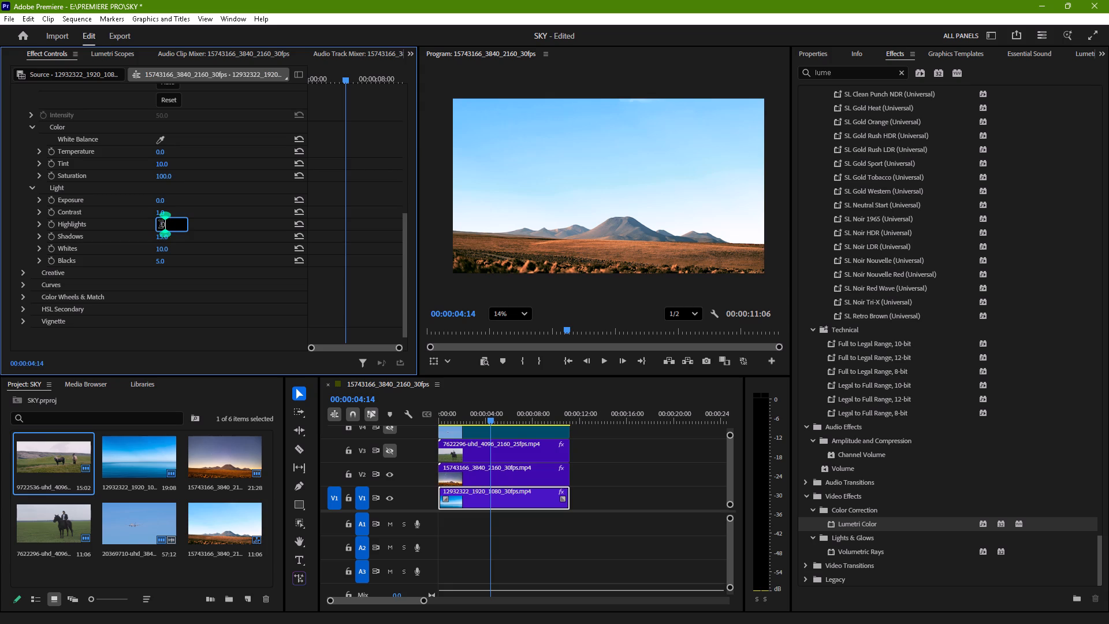
key("Return")
left_click(163, 235)
key("0")
key("Return")
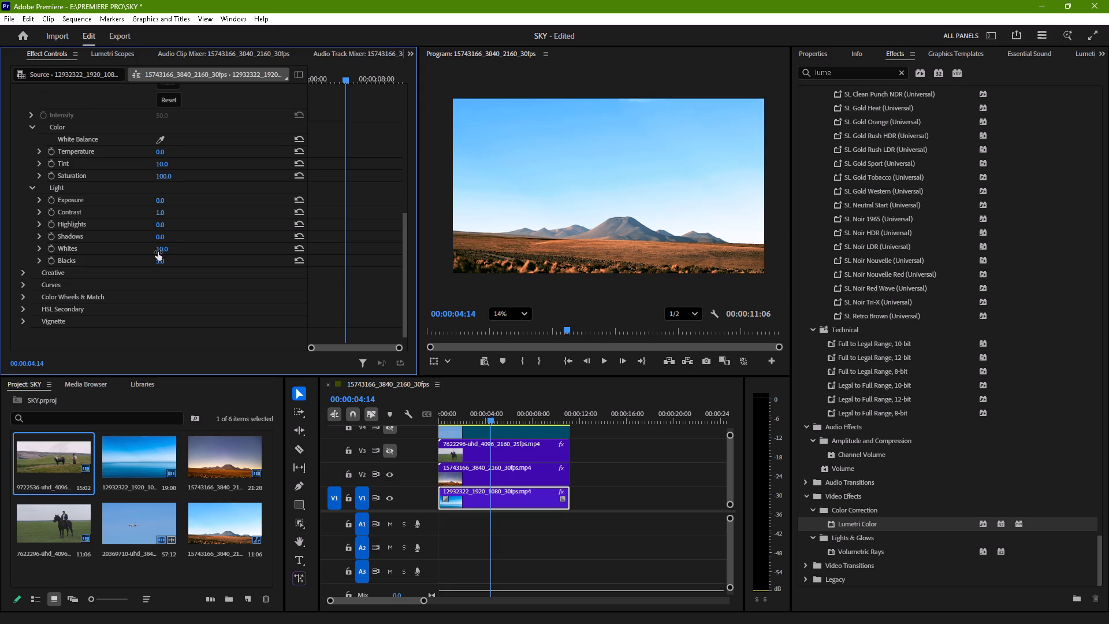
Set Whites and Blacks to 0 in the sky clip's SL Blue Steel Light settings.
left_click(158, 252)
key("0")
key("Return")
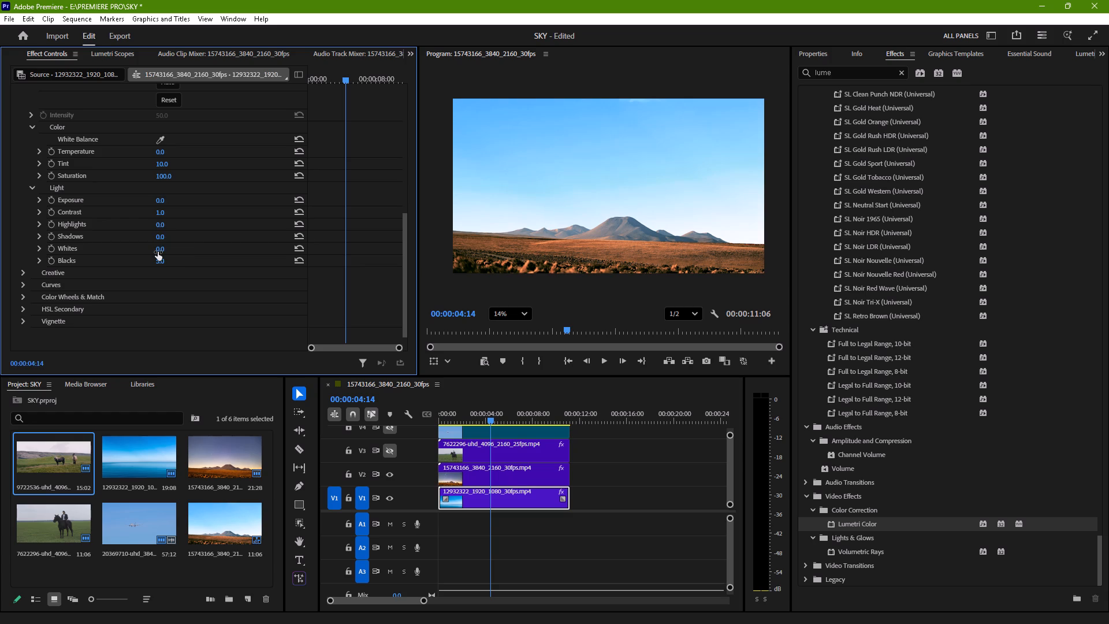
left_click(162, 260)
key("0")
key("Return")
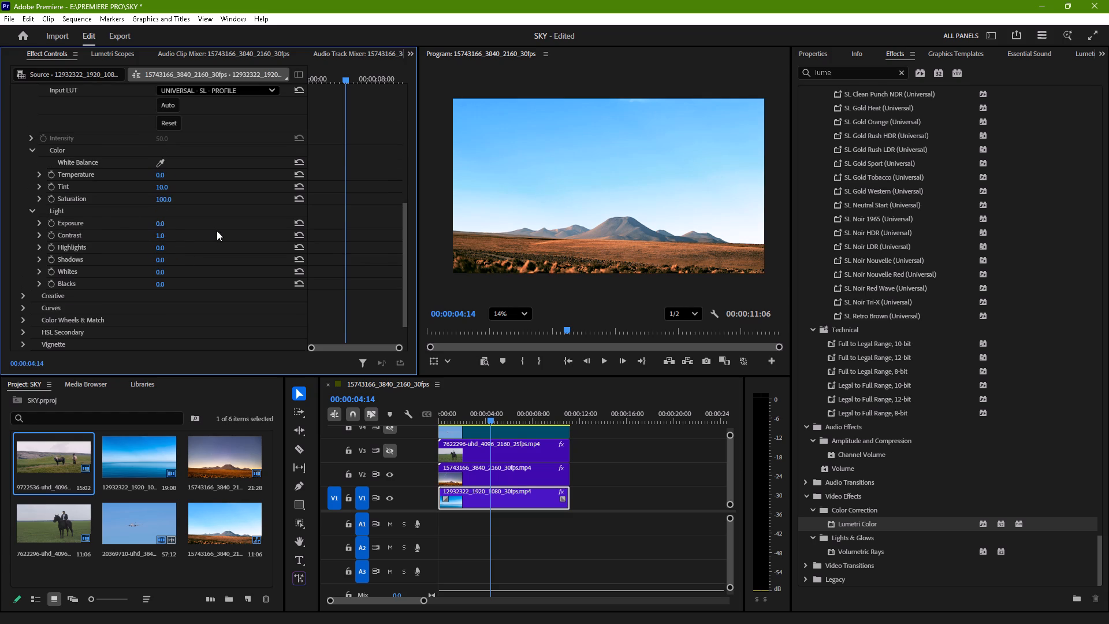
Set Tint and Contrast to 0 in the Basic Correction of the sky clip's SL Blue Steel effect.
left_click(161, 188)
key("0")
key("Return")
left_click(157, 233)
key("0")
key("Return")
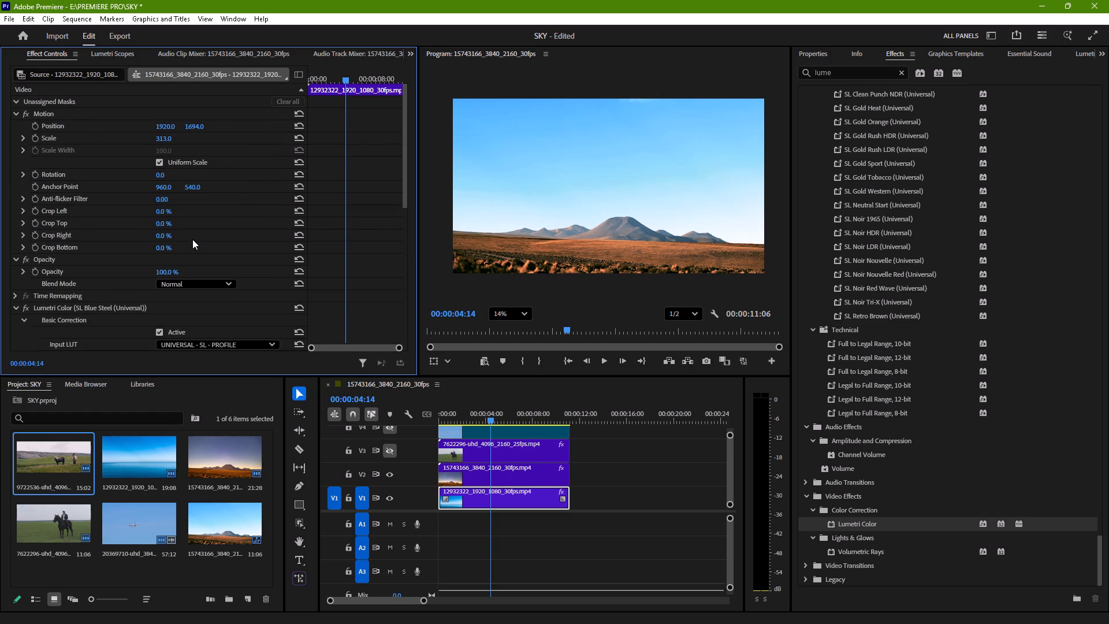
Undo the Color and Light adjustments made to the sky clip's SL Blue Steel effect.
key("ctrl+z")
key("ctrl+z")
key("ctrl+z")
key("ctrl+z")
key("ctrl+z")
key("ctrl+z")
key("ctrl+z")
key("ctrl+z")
Delete the SL Blue Steel Lumetri Color effect from the sky clip on V1.
scroll(192, 239, "down", 1)
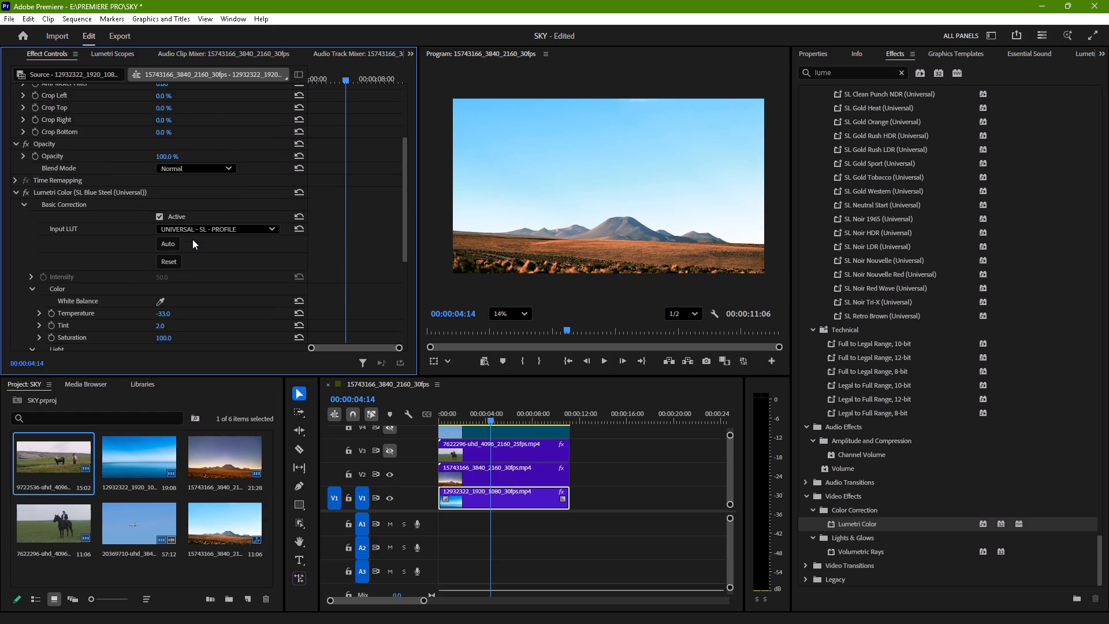
left_click(65, 191)
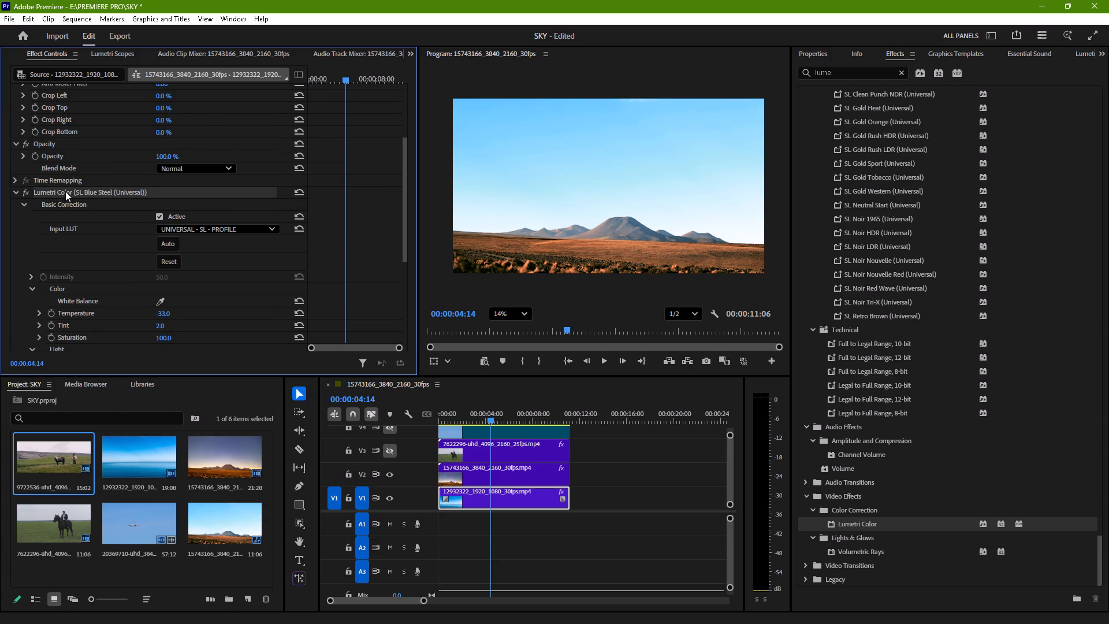
key("Delete")
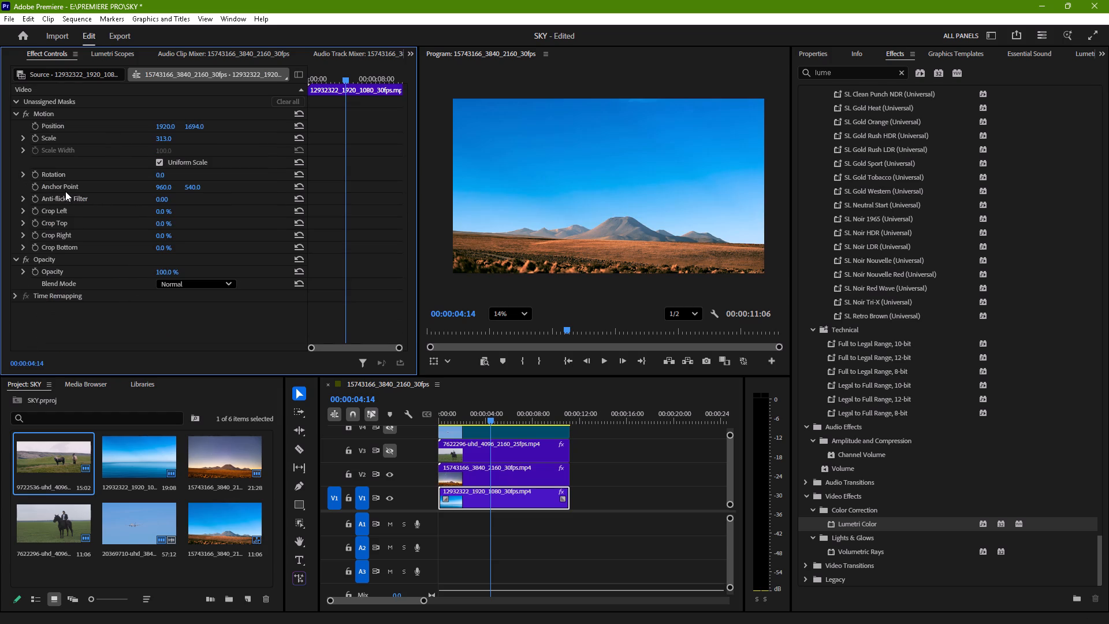
Play the composite from the start and examine the mountain edges against the sky up close.
left_click_drag(493, 419, 479, 420)
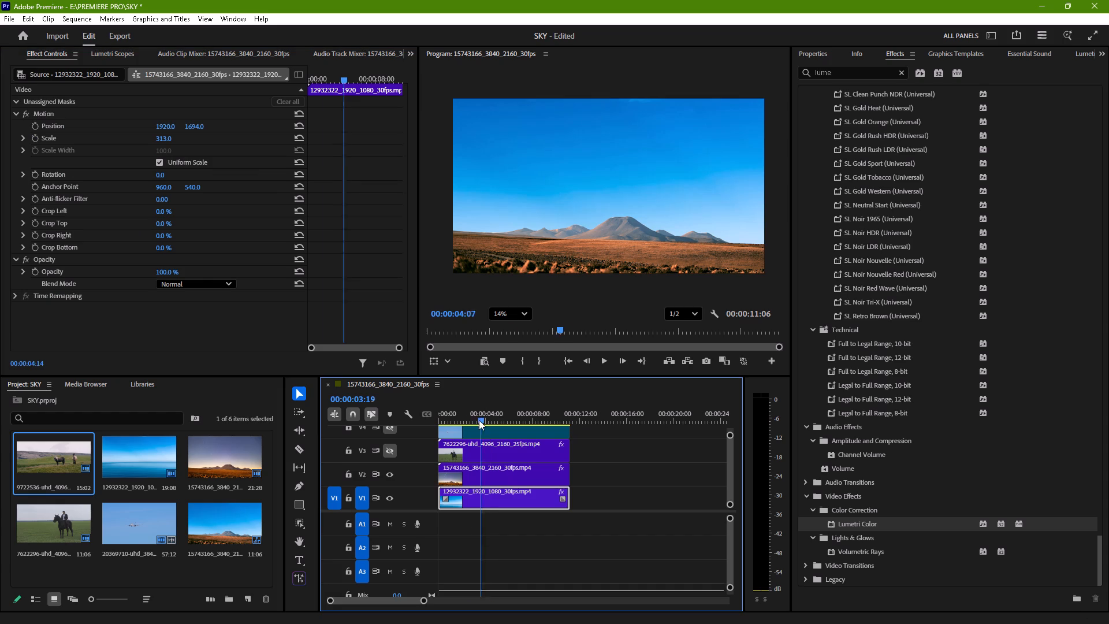
left_click_drag(479, 420, 364, 428)
key("space")
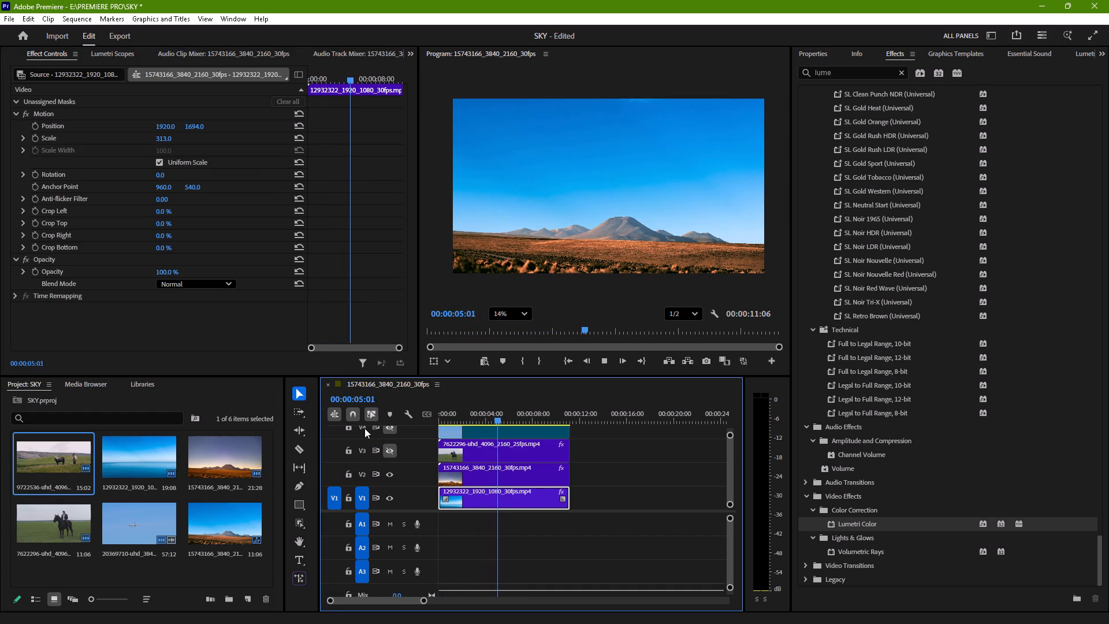
key("space")
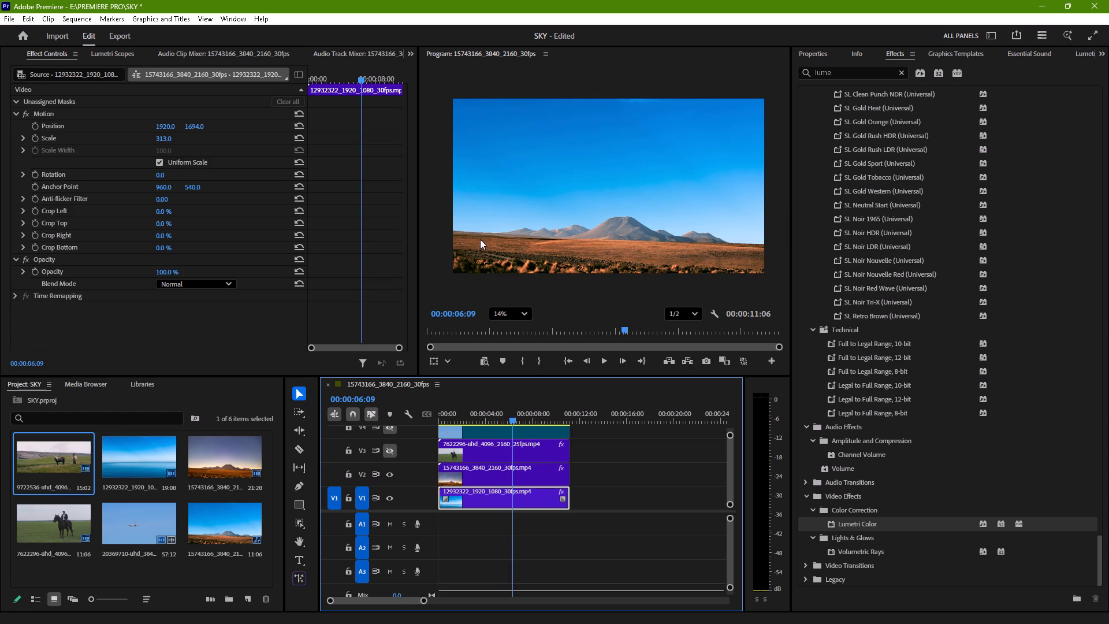
scroll(639, 224, "up", 18, "ctrl")
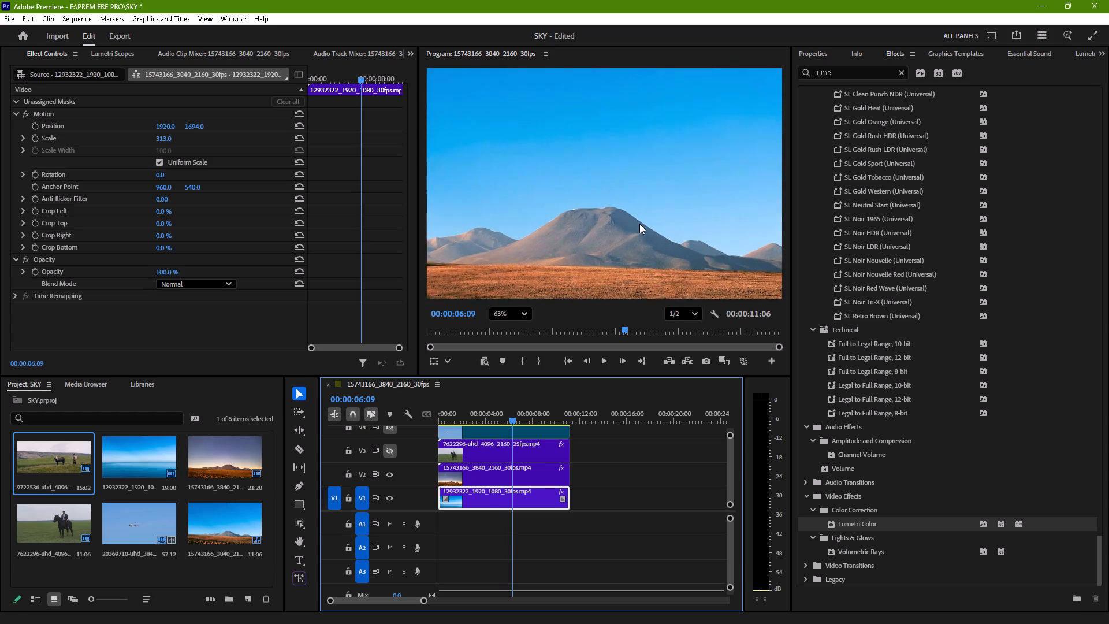
scroll(639, 224, "down", 4, "ctrl")
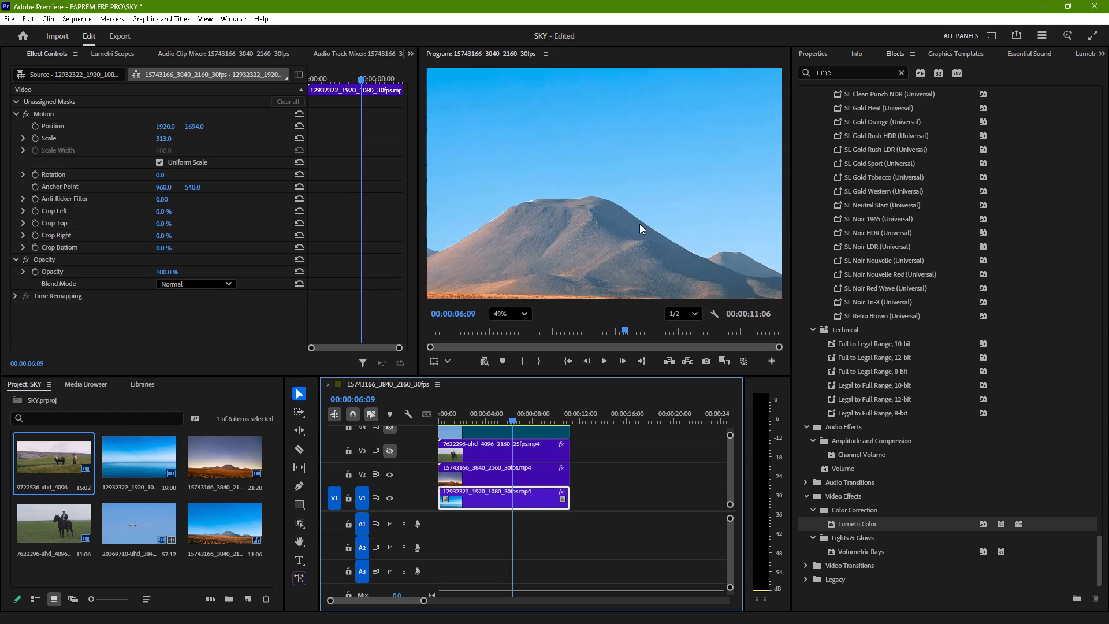
scroll(639, 224, "down", 7, "ctrl")
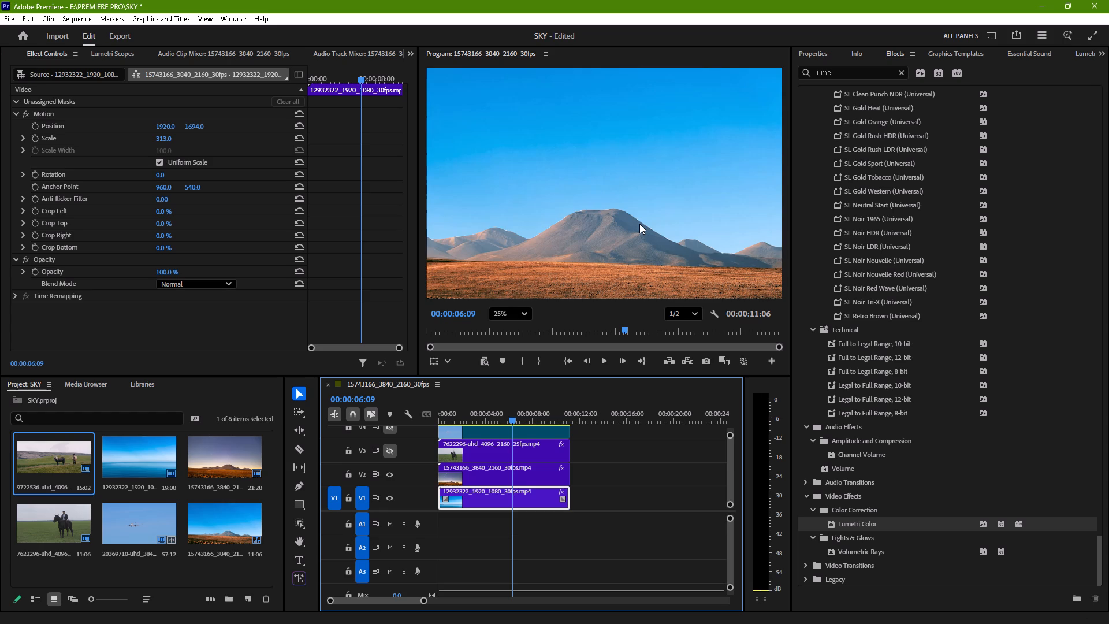
scroll(639, 224, "down", 1, "ctrl")
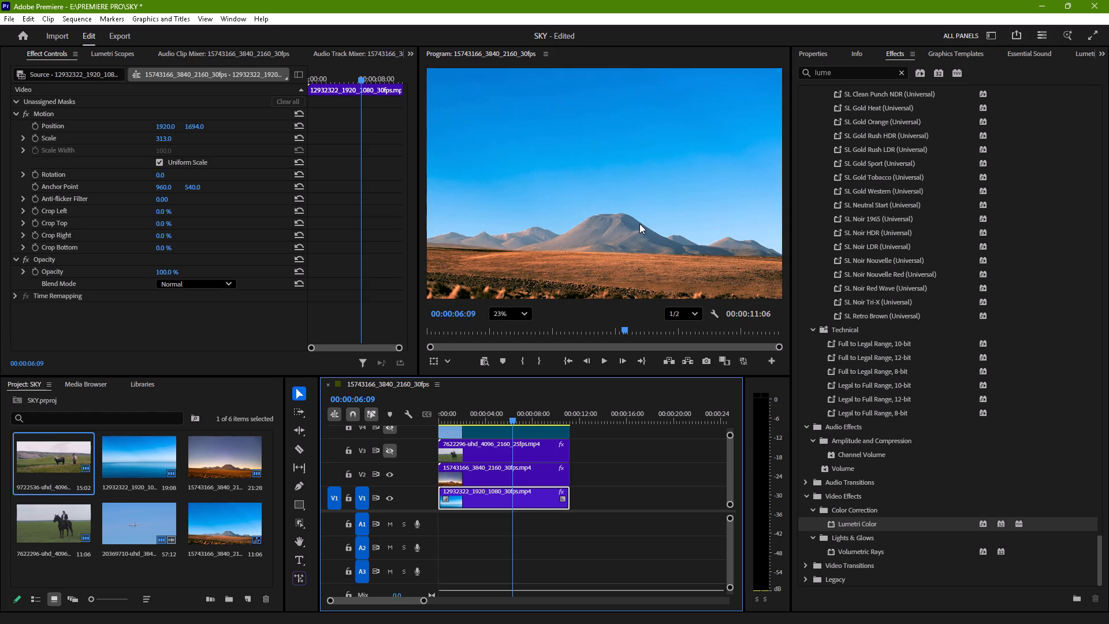
scroll(639, 224, "down", 2, "ctrl")
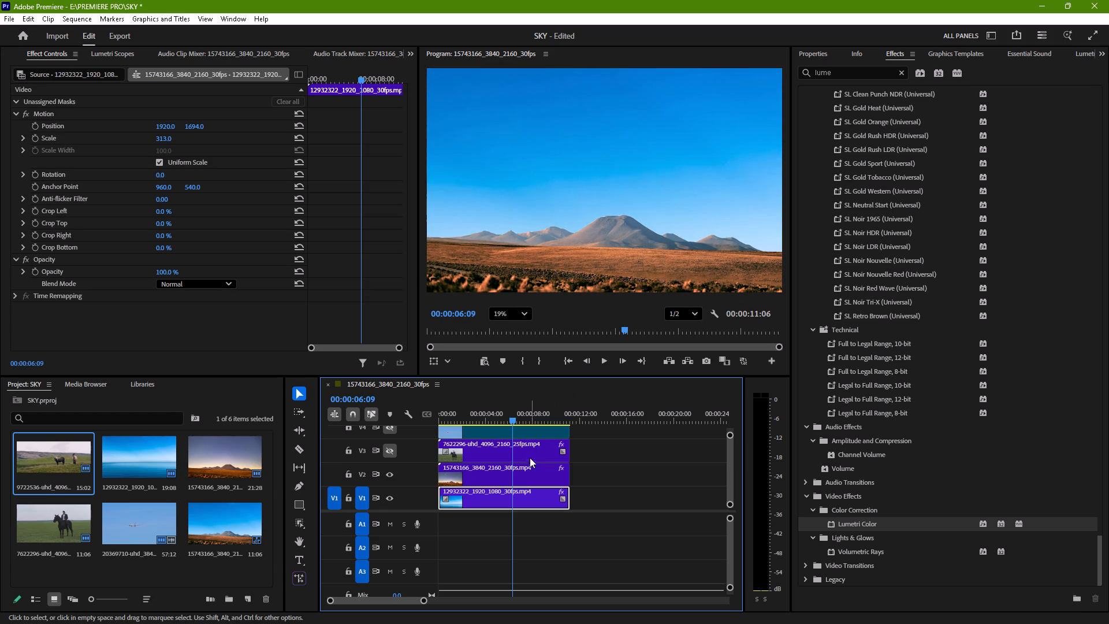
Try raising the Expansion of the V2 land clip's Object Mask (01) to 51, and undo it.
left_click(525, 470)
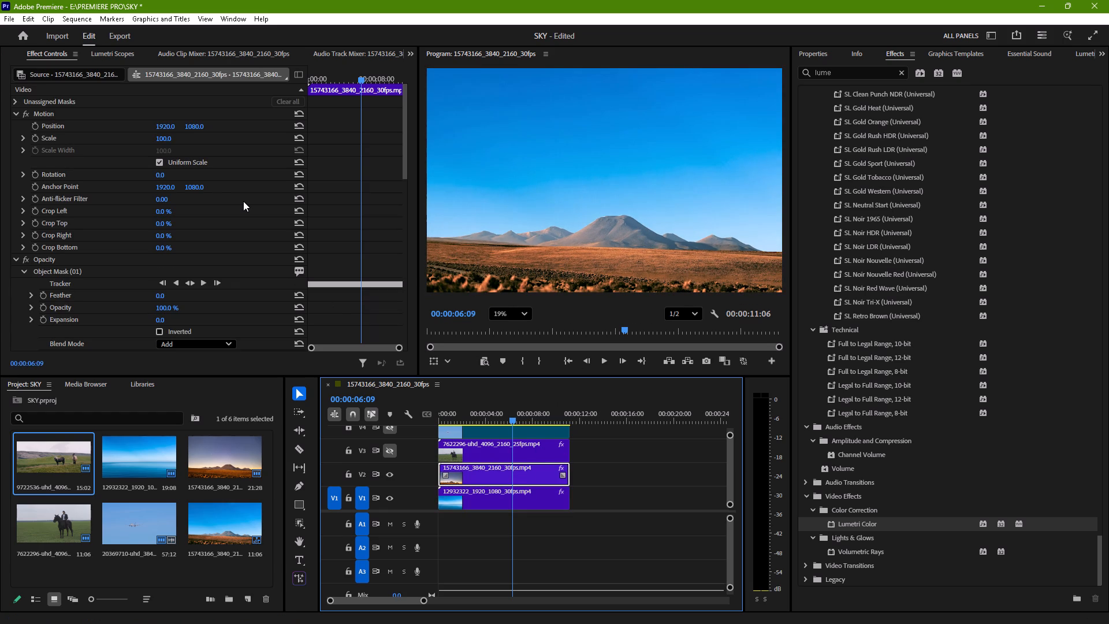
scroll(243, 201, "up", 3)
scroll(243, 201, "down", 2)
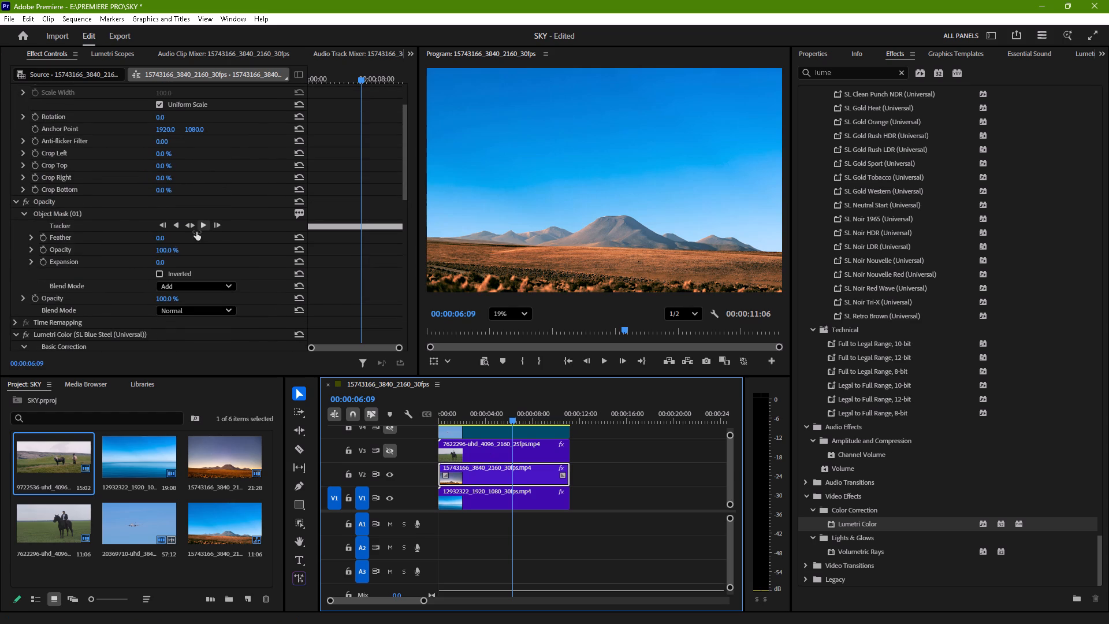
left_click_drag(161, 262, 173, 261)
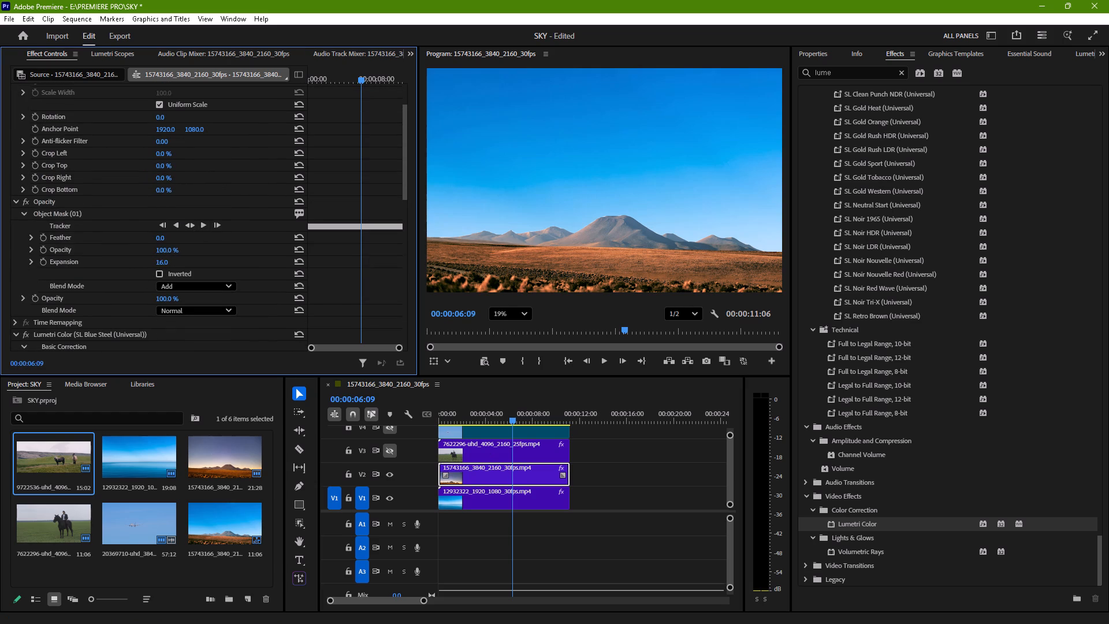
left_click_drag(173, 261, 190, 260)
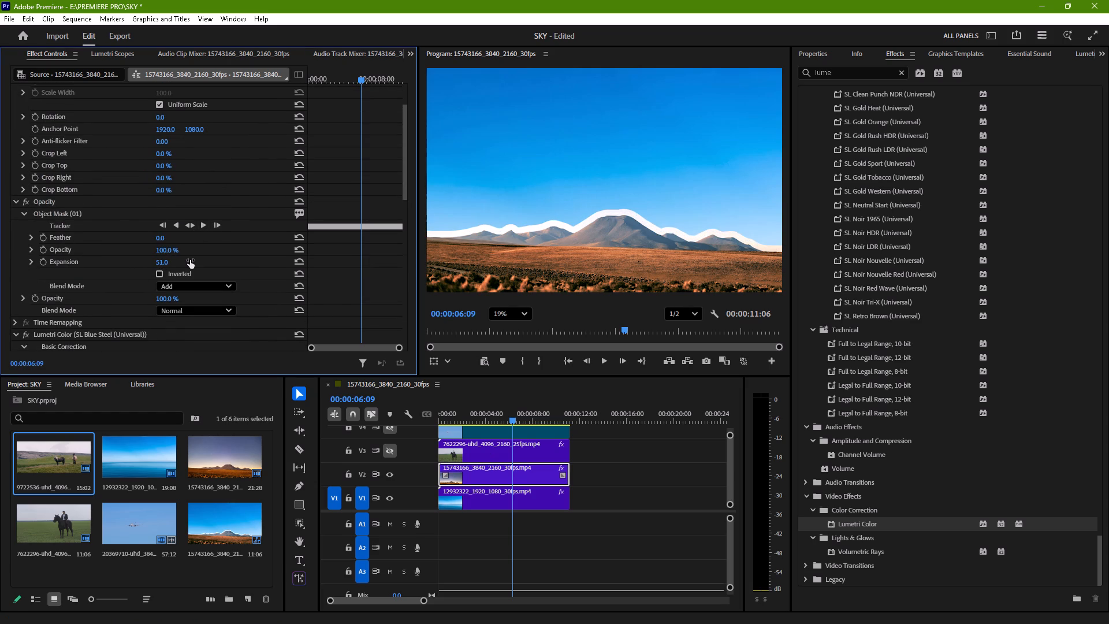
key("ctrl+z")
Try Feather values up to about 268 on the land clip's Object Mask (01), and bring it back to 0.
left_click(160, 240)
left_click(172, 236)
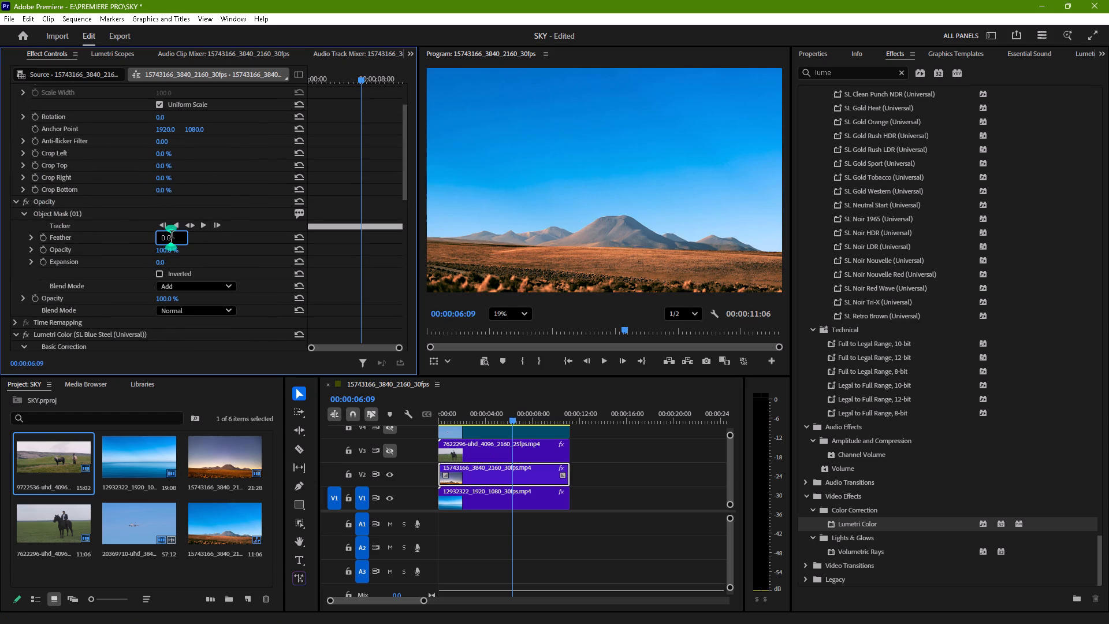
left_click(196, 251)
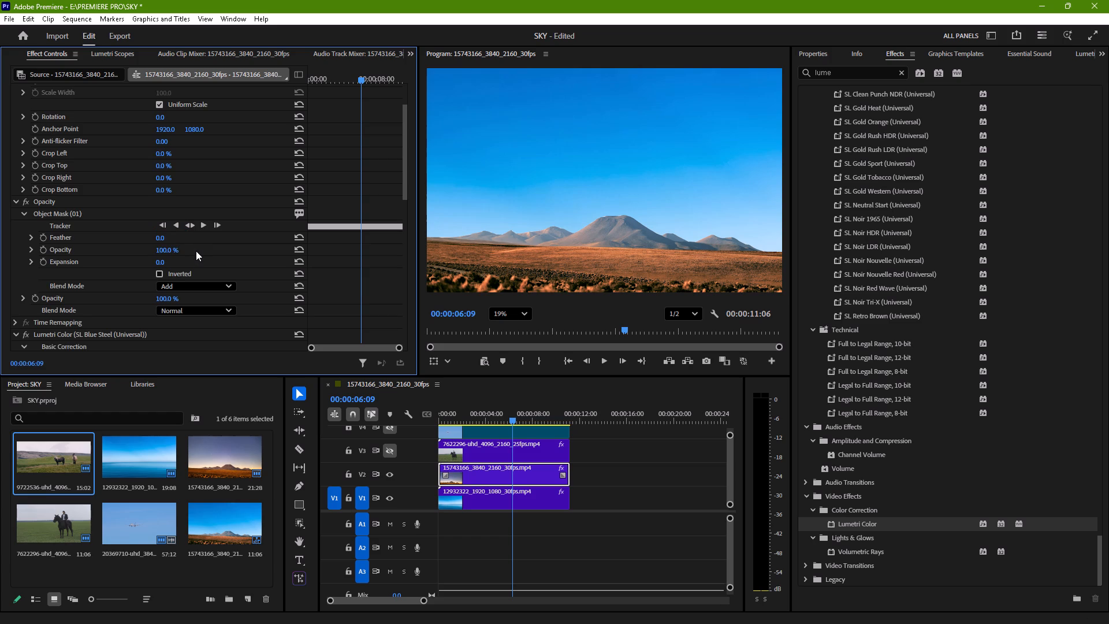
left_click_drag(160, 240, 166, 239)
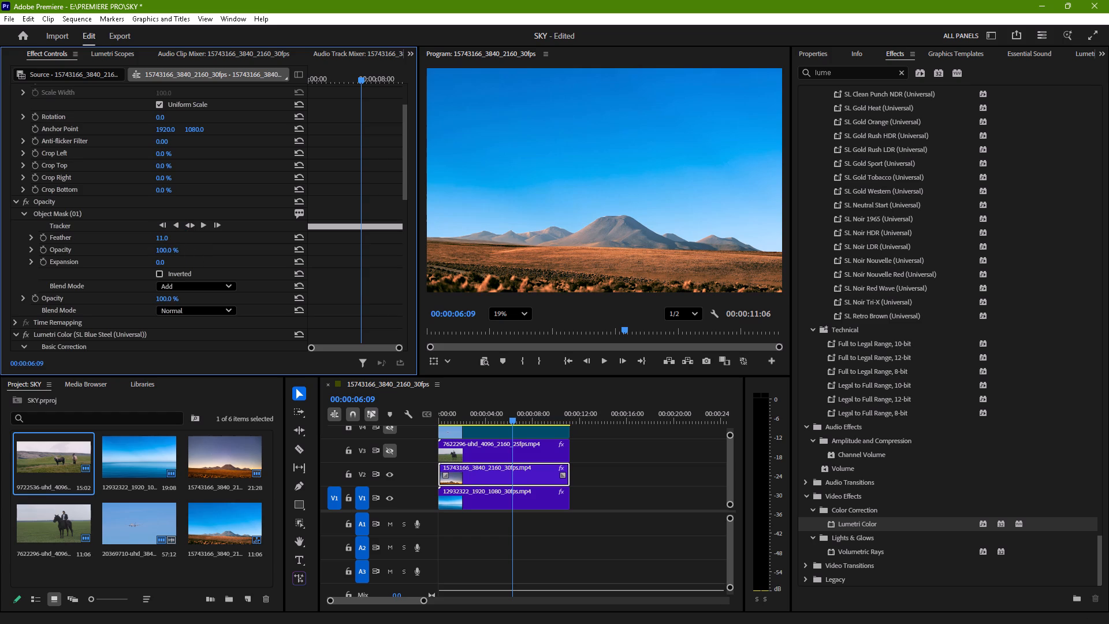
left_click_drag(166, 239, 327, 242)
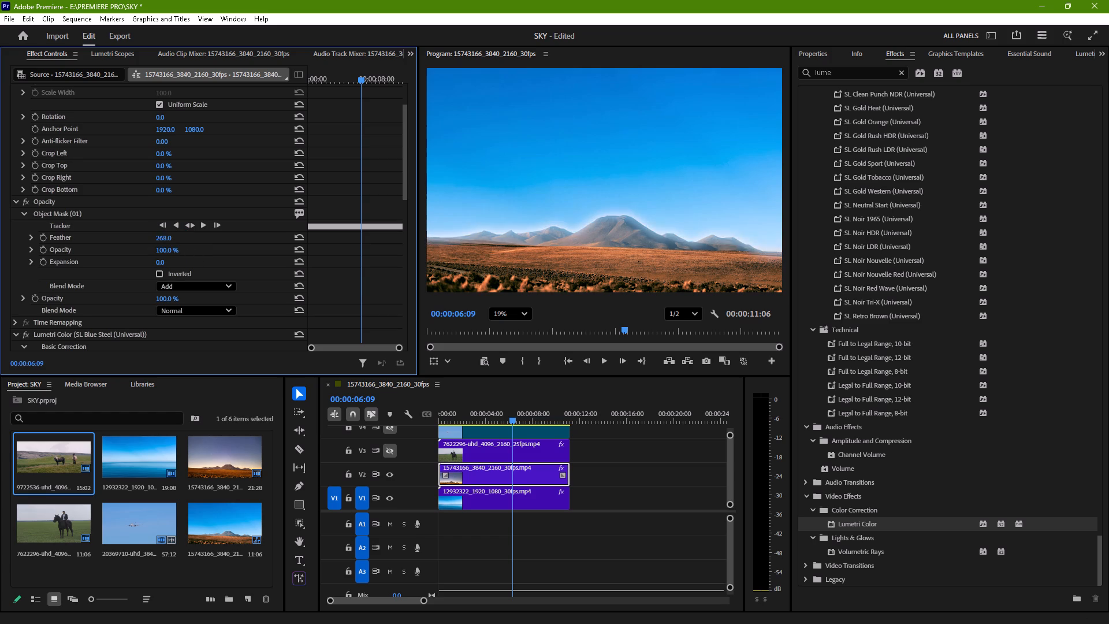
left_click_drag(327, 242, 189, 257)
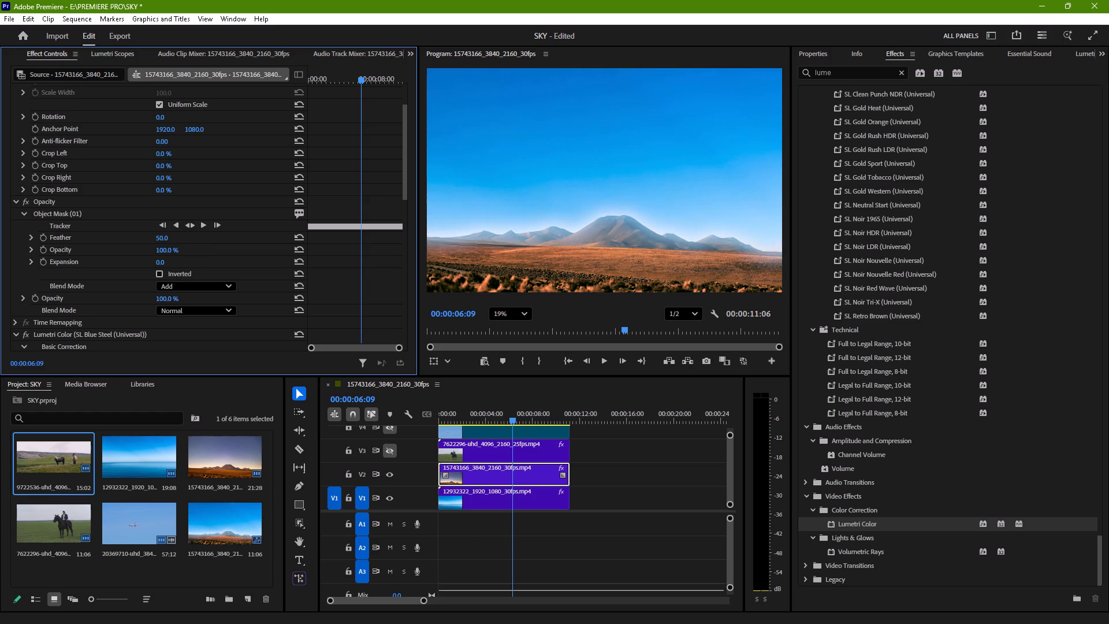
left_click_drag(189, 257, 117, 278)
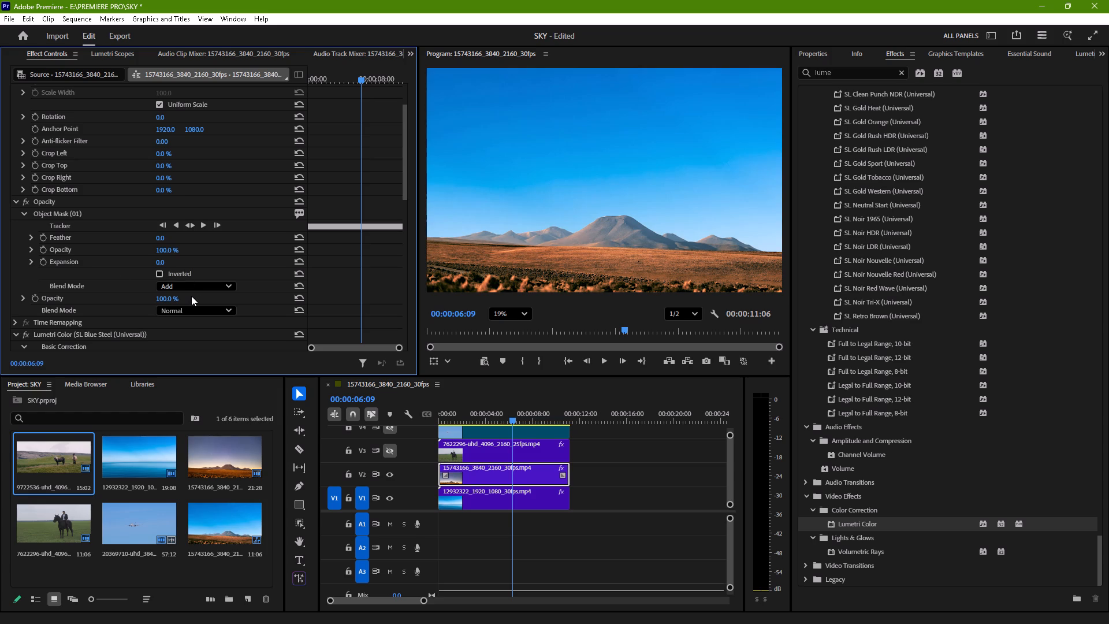
Set the Temperature to -15 in the land clip's SL Blue Steel Basic Correction.
scroll(191, 296, "down", 2)
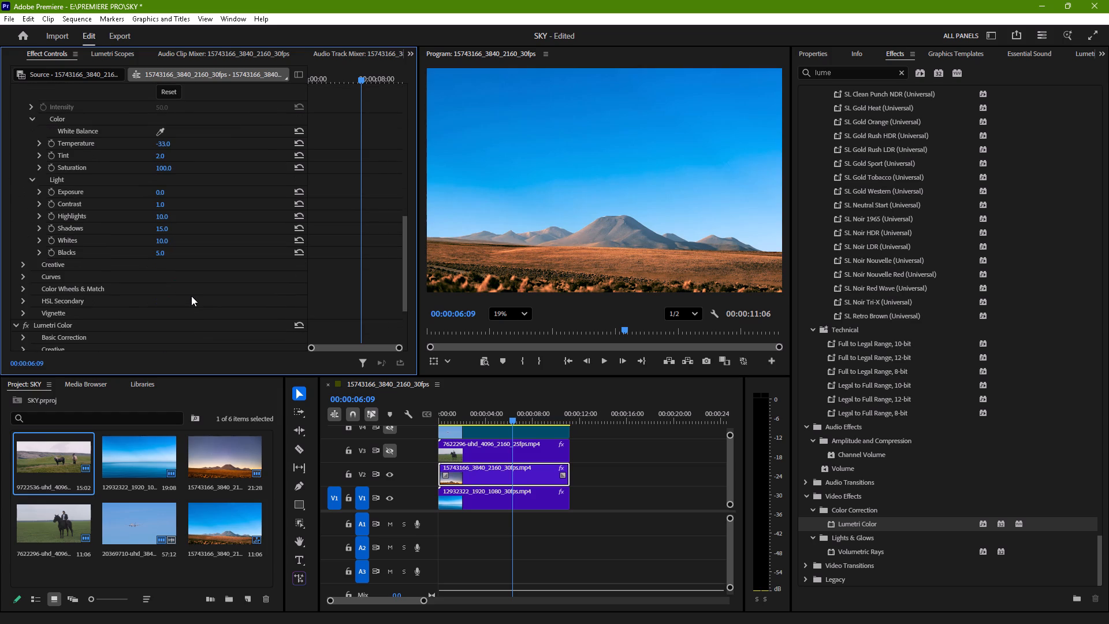
scroll(191, 296, "down", 1)
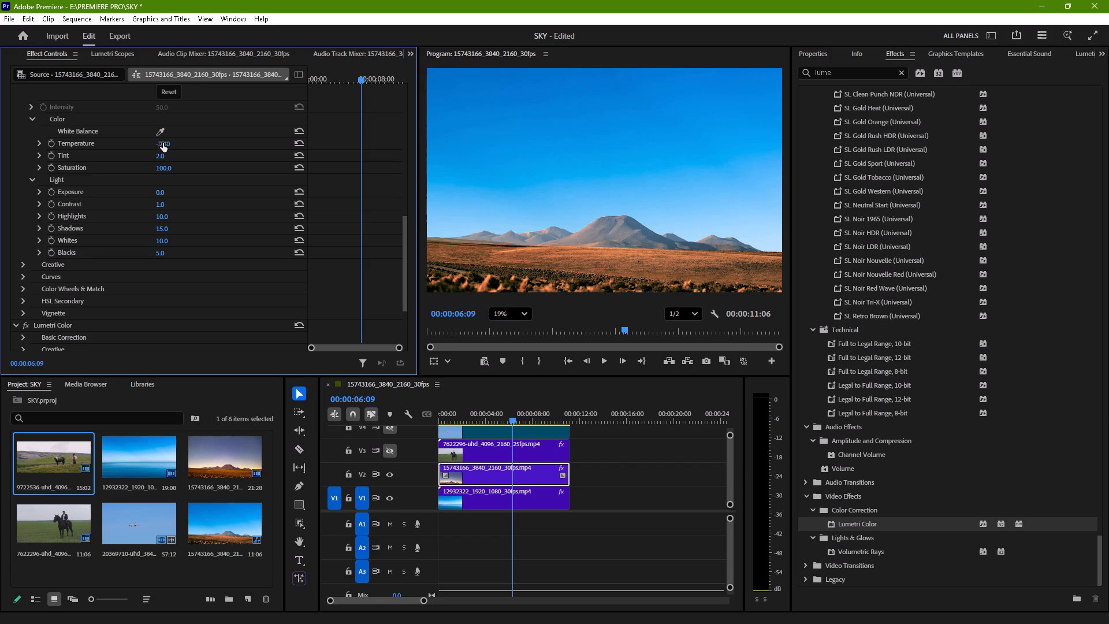
left_click(163, 143)
type("-15")
key("Return")
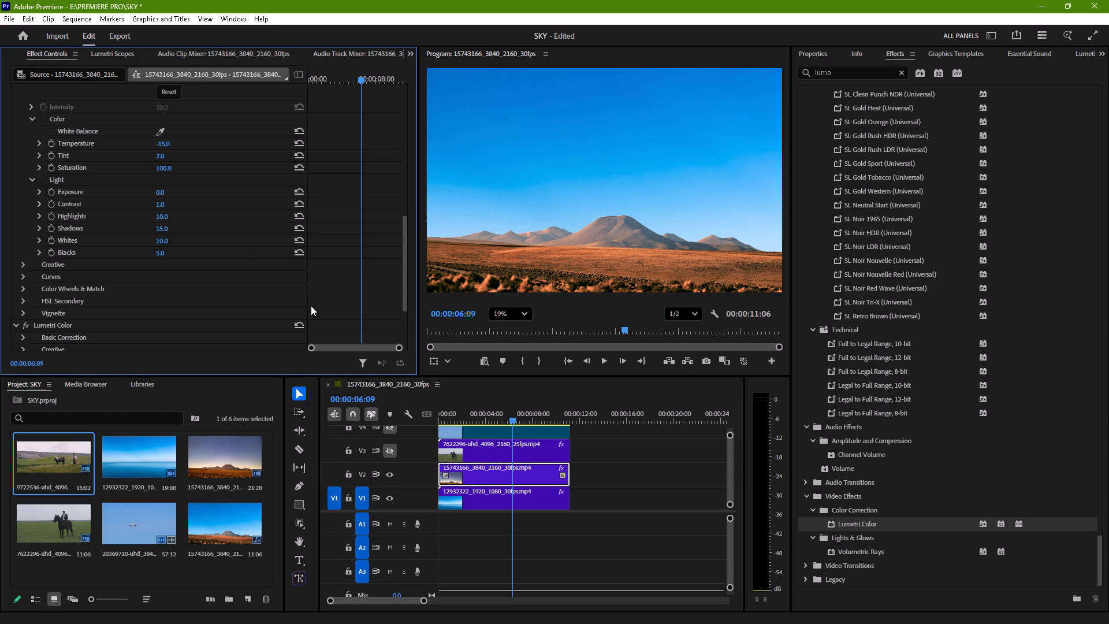
Return the playhead to the start of the sequence and save the SKY project.
left_click_drag(511, 417, 423, 432)
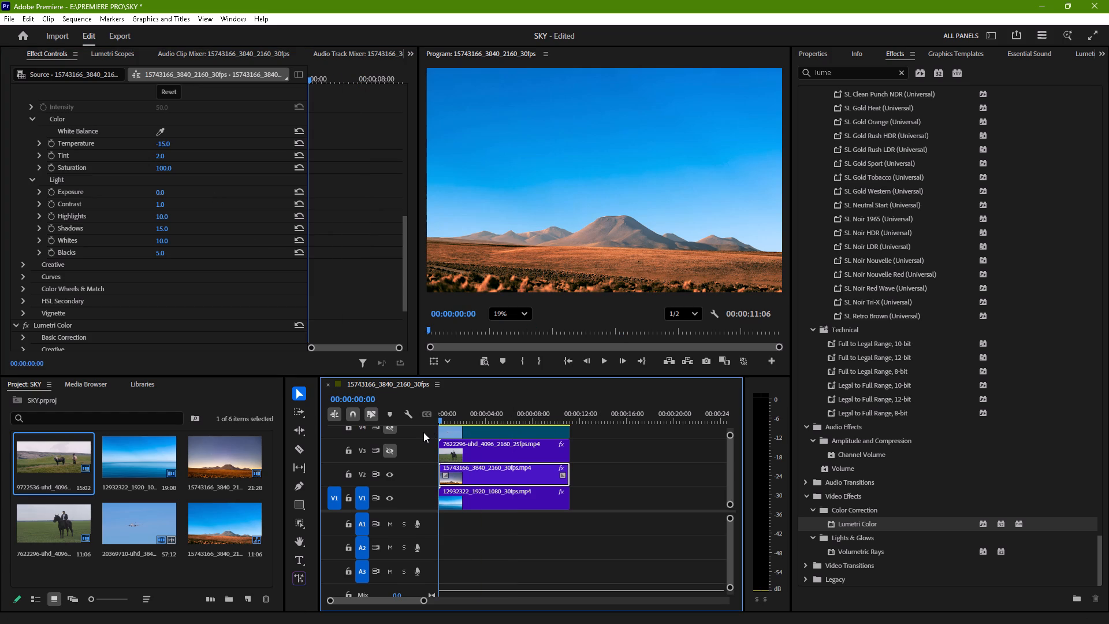
key("ctrl+s")
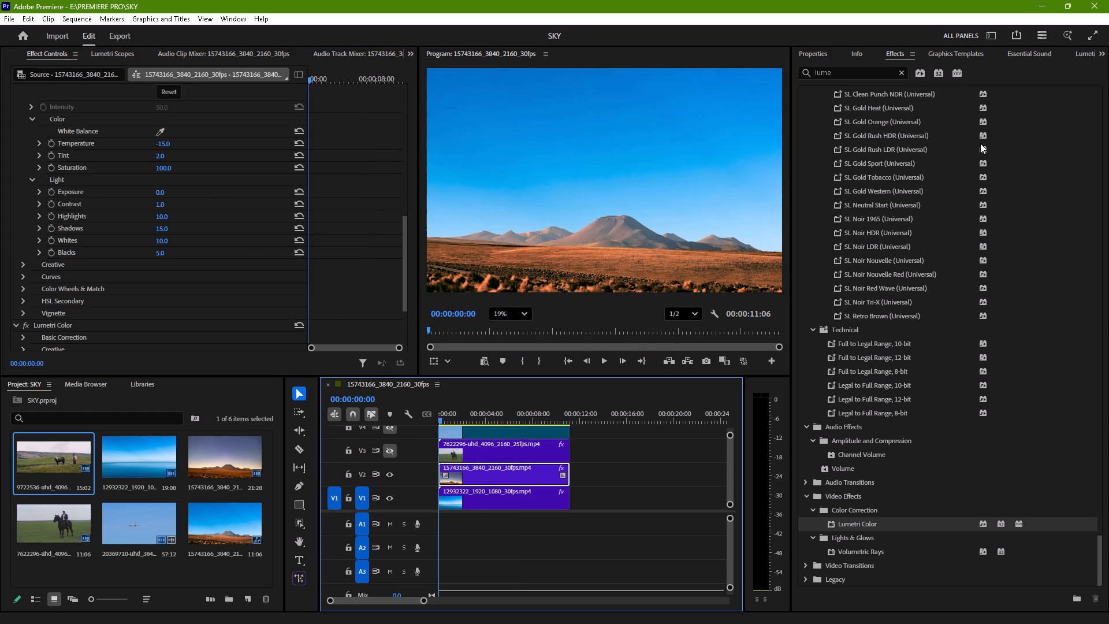
Close Premiere, and close After Effects without saving changes to its untitled project.
left_click(1096, 0)
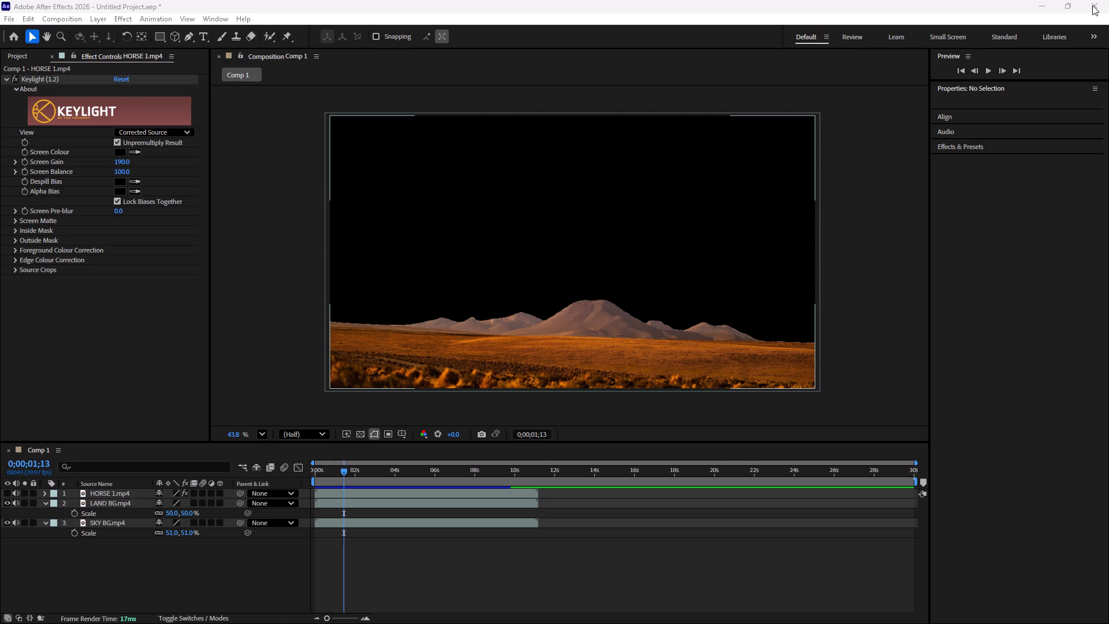
left_click(1092, 5)
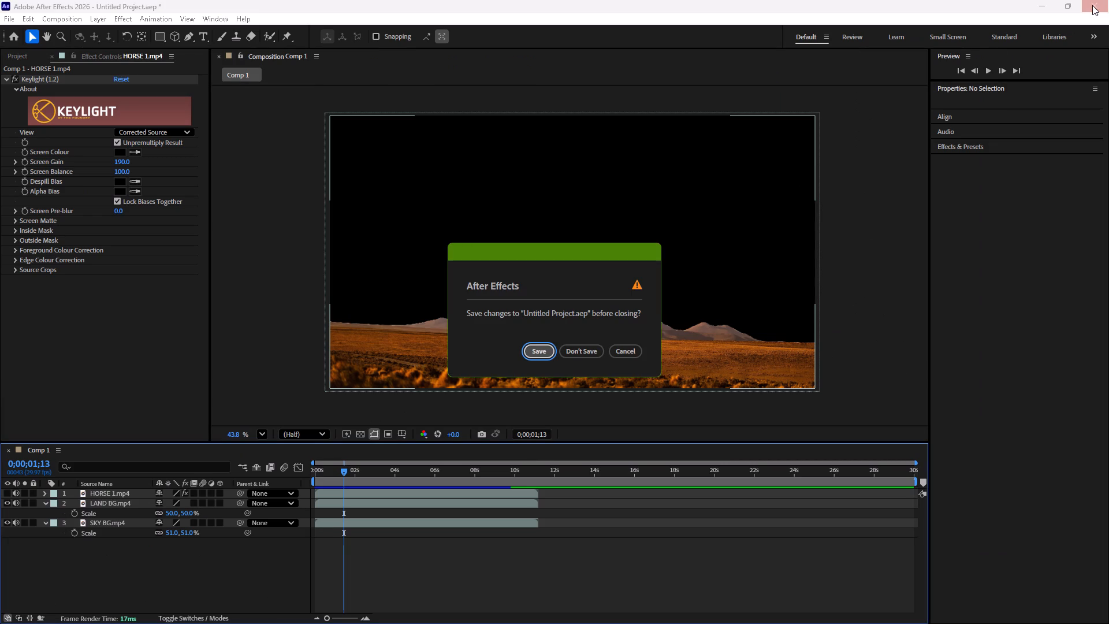
left_click(597, 348)
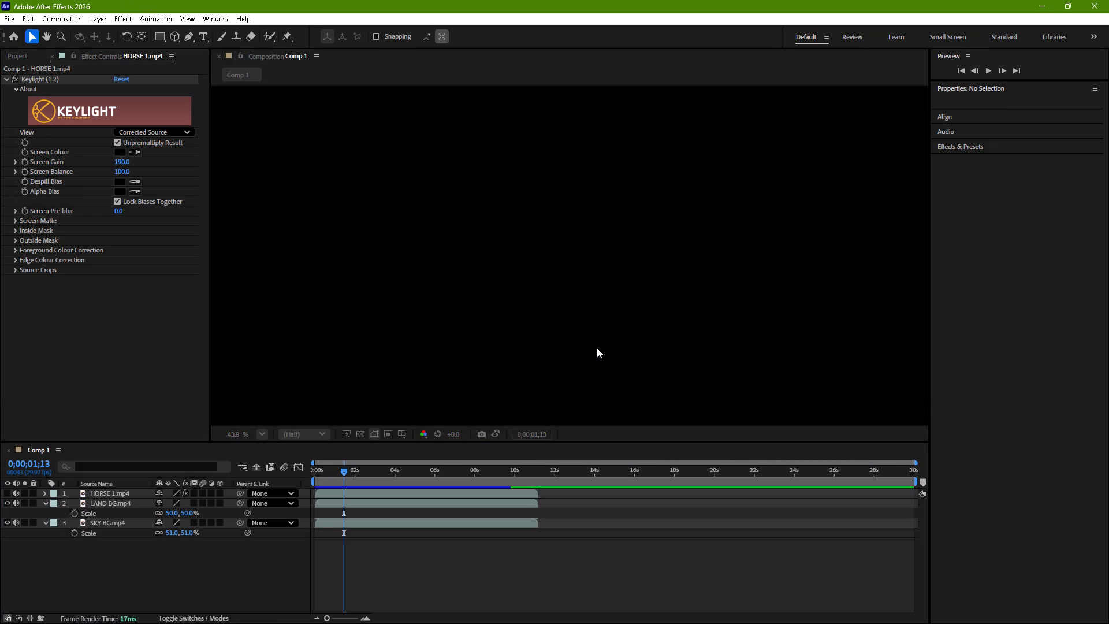